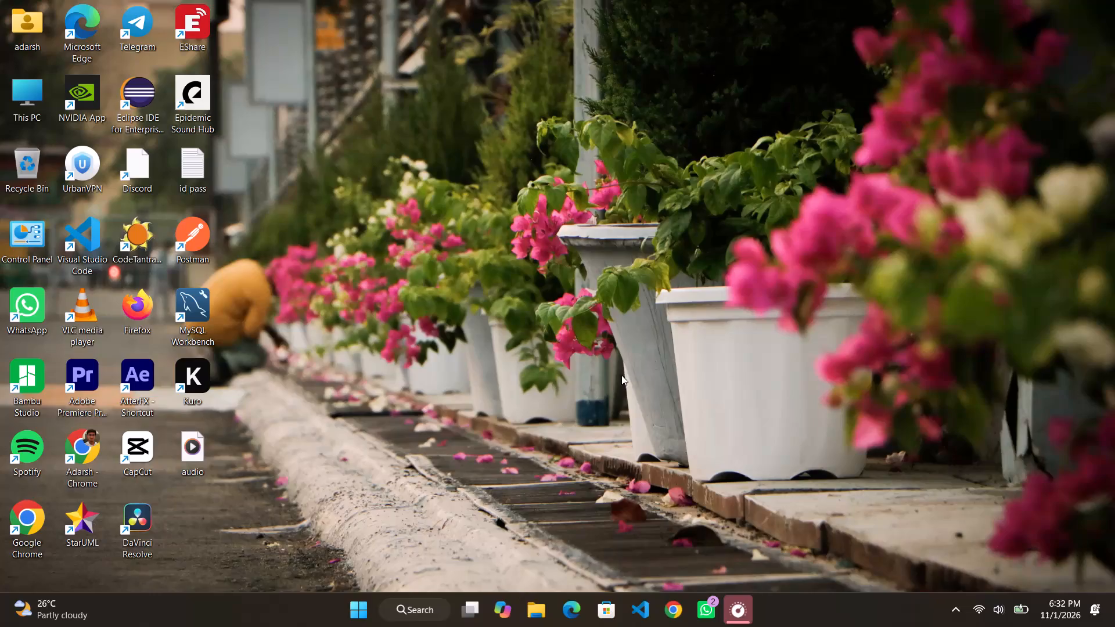
# Launch DaVinci Resolve from the desktop.
pyautogui.doubleClick(149, 523)
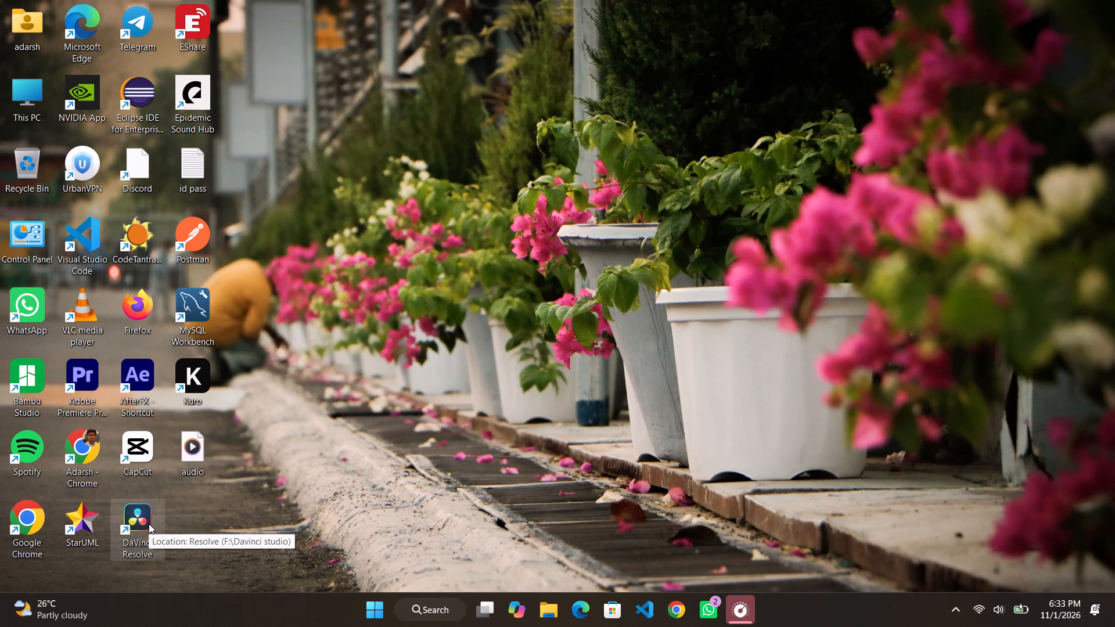
pyautogui.doubleClick(149, 524)
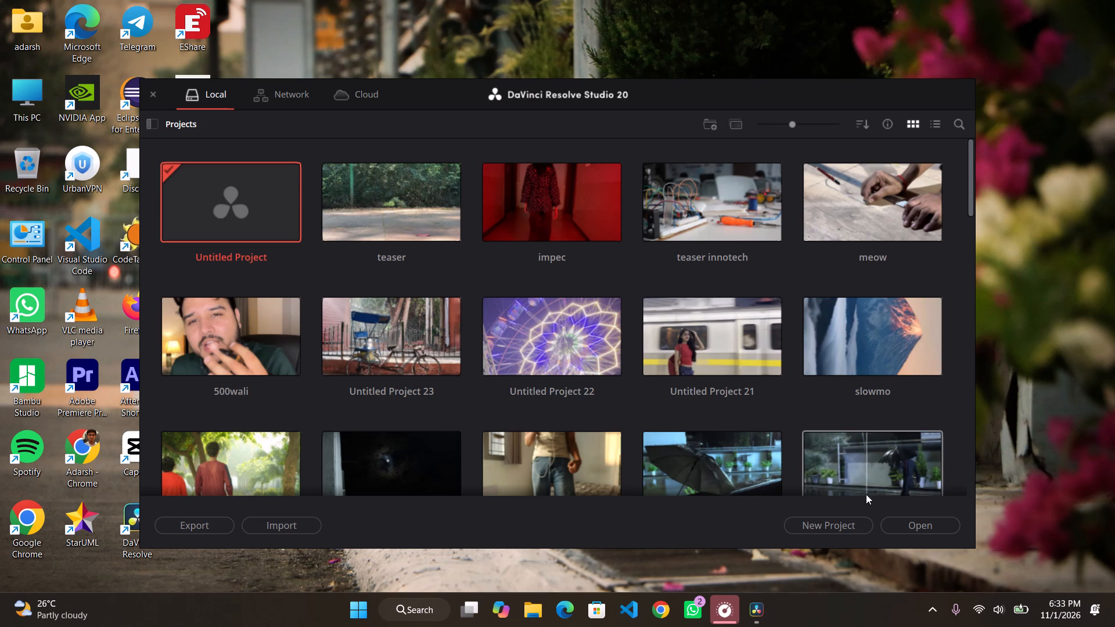
# Create a new local project named IMT, keeping the default media location.
pyautogui.click(807, 516)
pyautogui.click(808, 525)
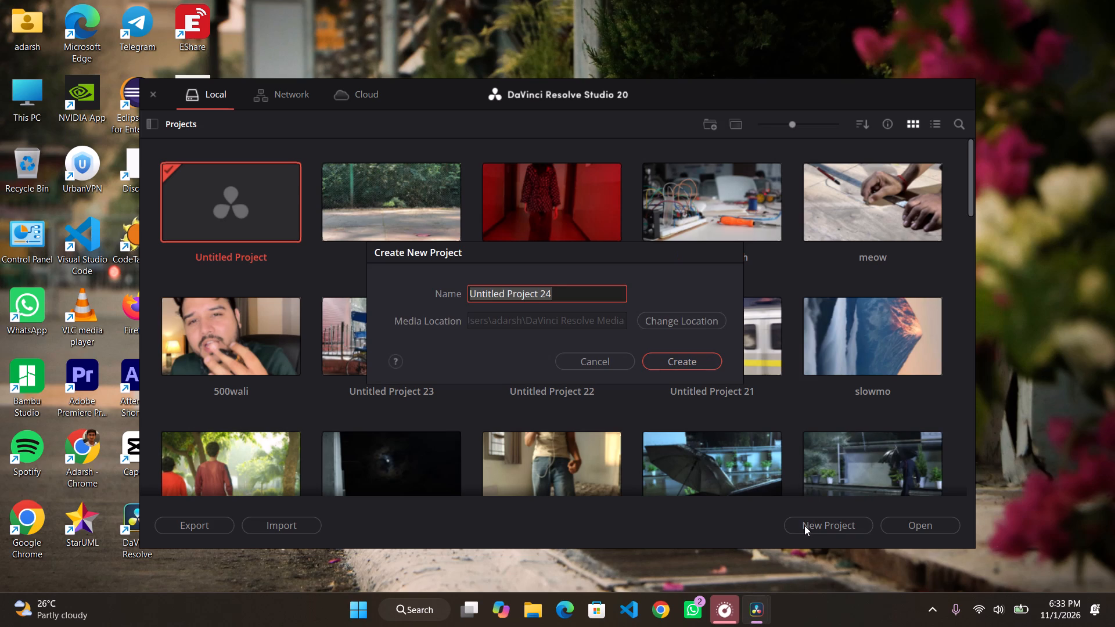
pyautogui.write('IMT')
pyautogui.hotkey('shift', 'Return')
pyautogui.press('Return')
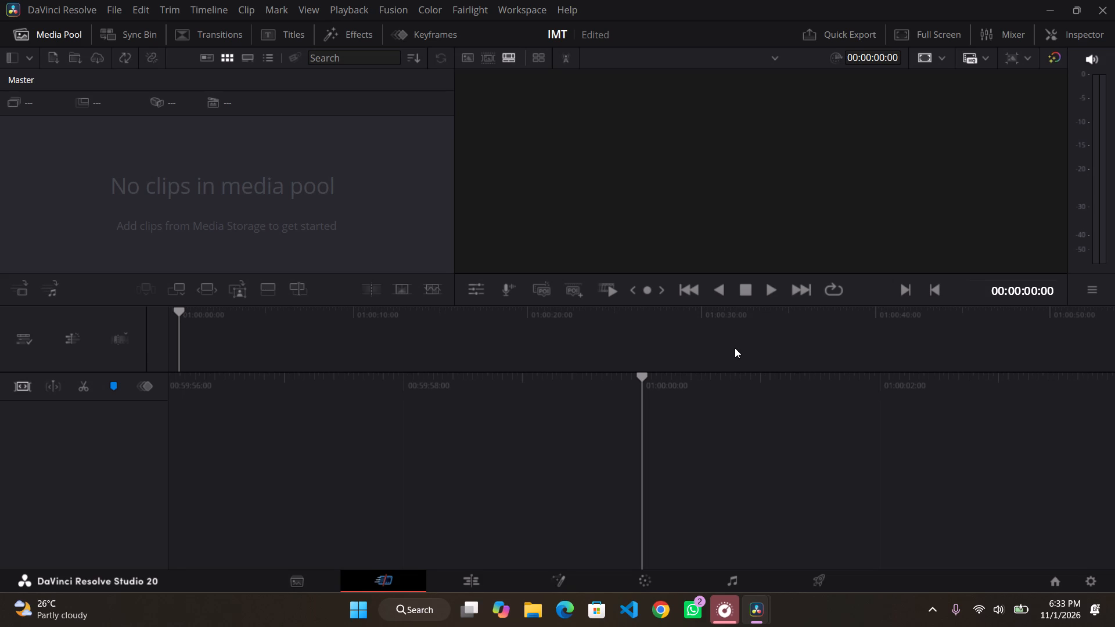
# Open File Explorer and browse the quick access folders and recent files on its Home page for project media.
pyautogui.click(522, 599)
pyautogui.click(526, 604)
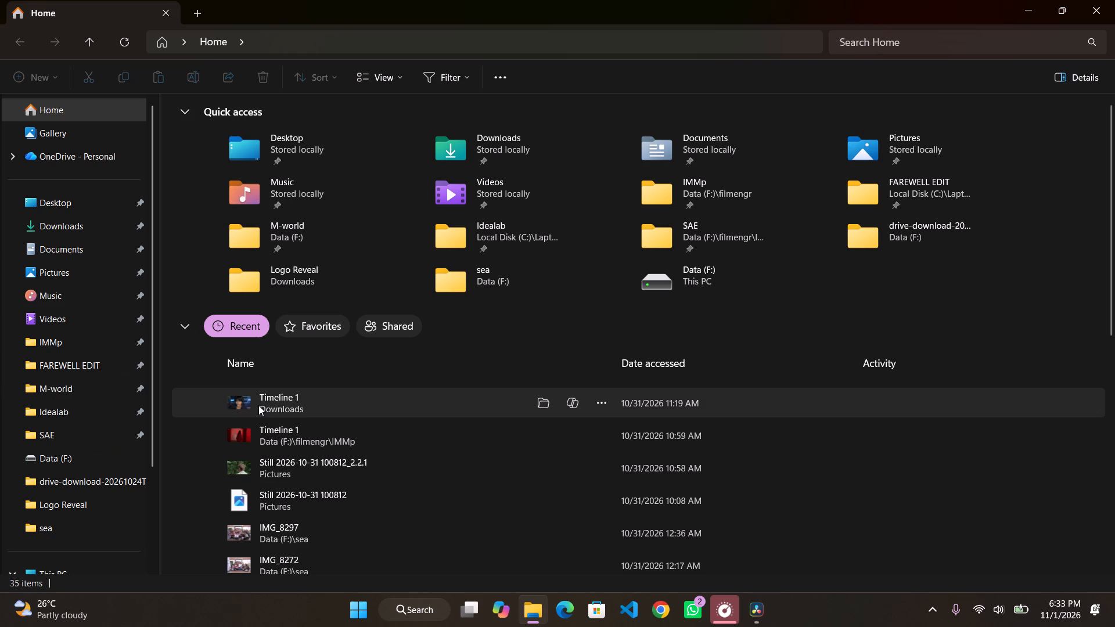
pyautogui.scroll(3, 254, 405)
pyautogui.scroll(-1, 254, 405)
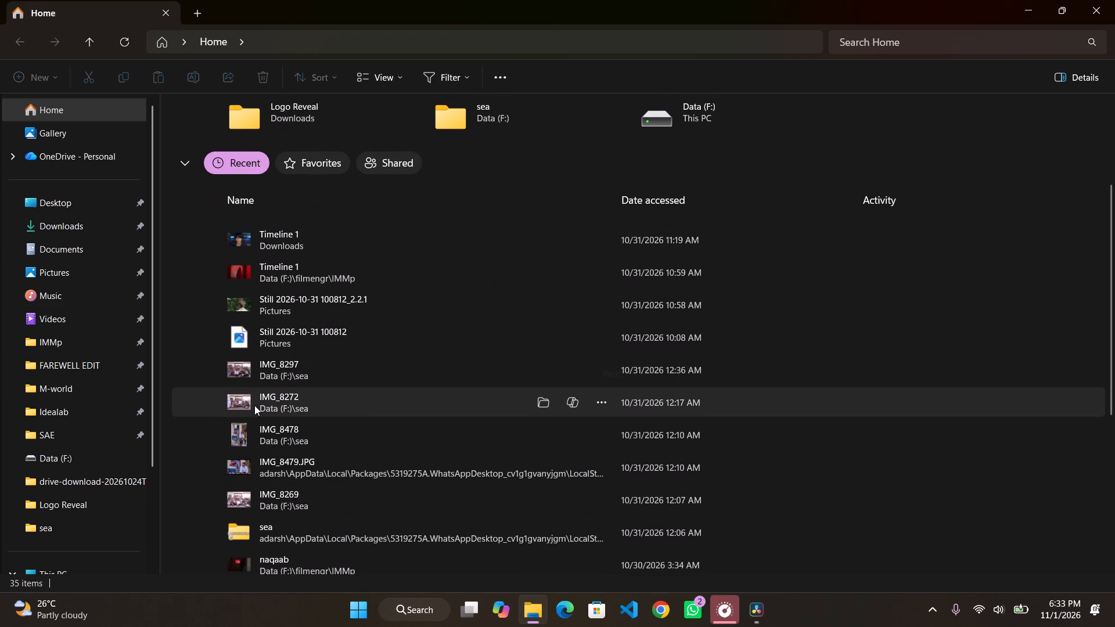
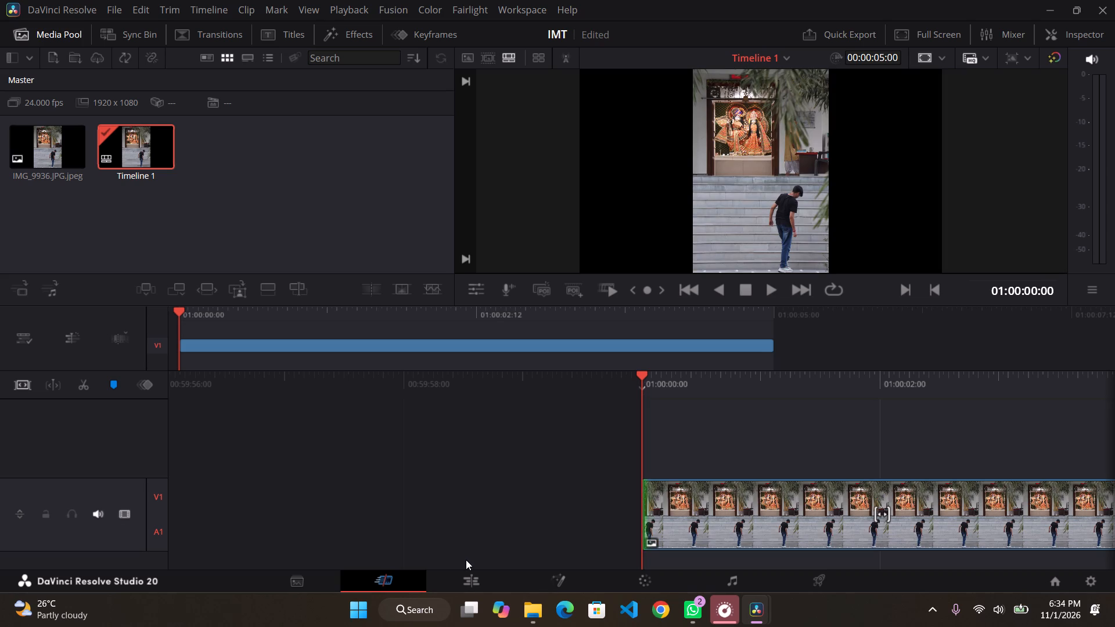
# Switch from the Cut page to the Edit page to work on Timeline 1 with the imported IMG_9936 photo.
pyautogui.click(481, 578)
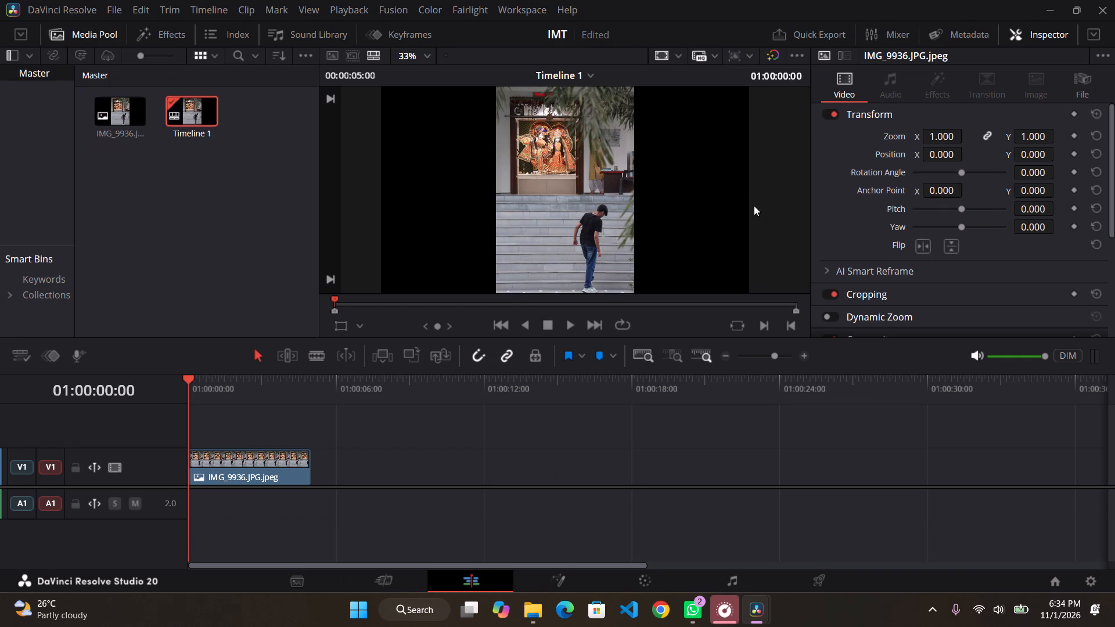
# Set the timeline resolution to Portrait 1080 x 1920.
pyautogui.click(736, 51)
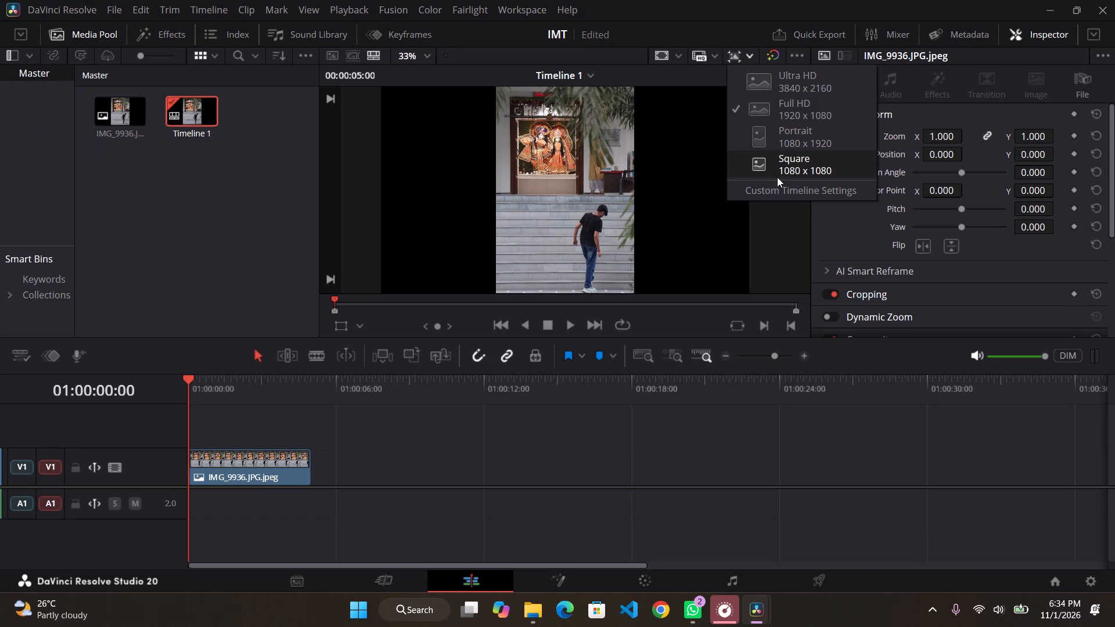
pyautogui.click(773, 158)
pyautogui.click(740, 55)
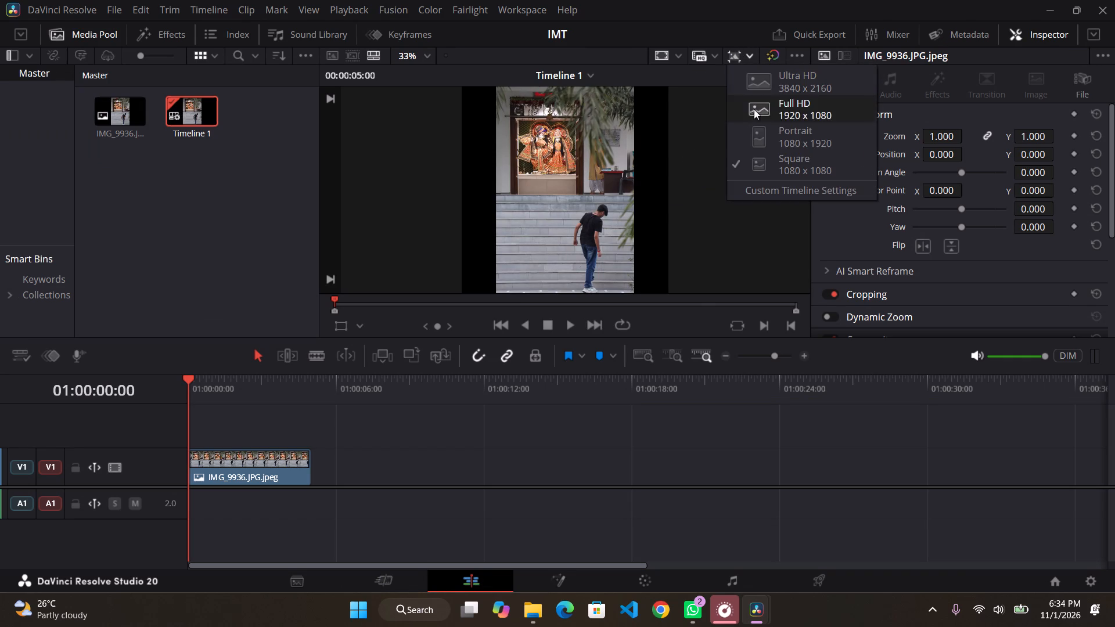
pyautogui.click(758, 132)
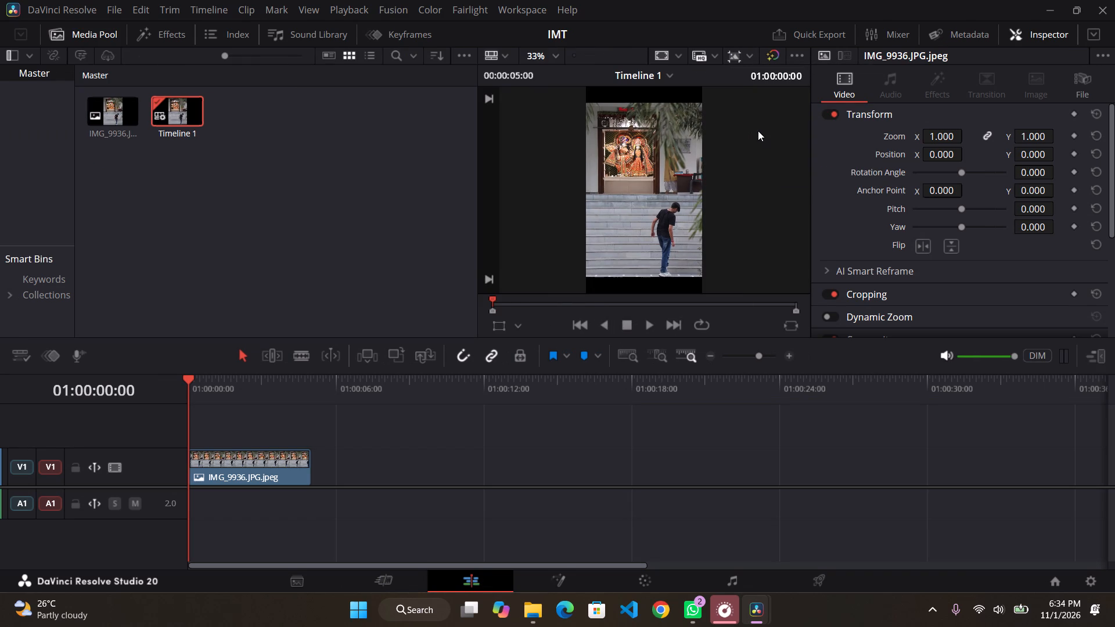
# Scale the IMG_9936 clip on track V1 to a linked zoom of 1.210.
pyautogui.click(285, 464)
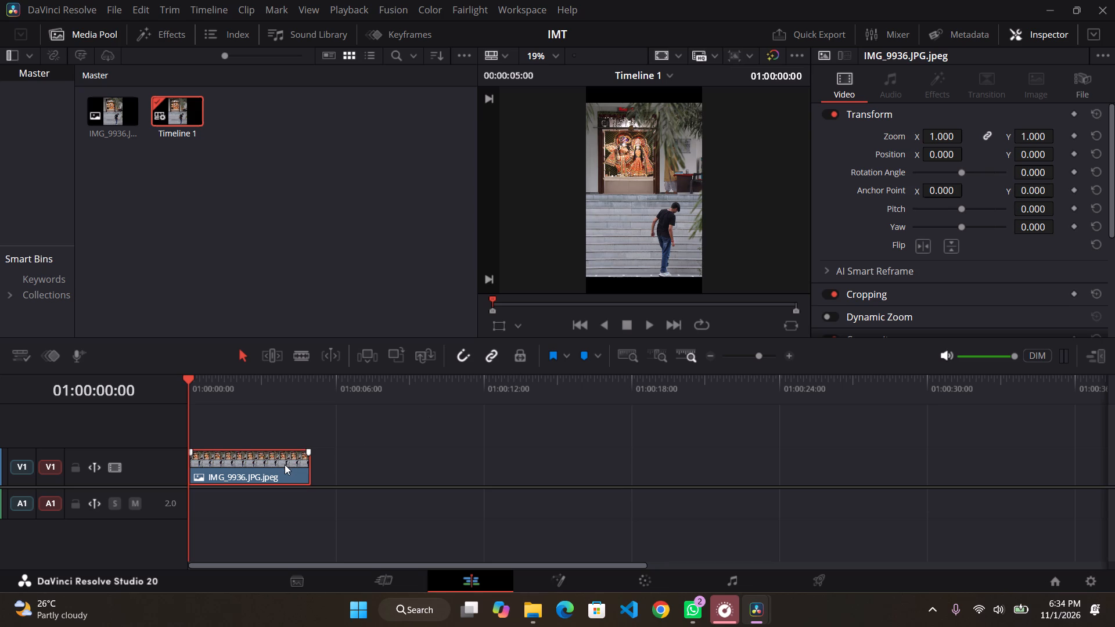
pyautogui.press('s')
pyautogui.moveTo(949, 138); pyautogui.dragTo(962, 138)
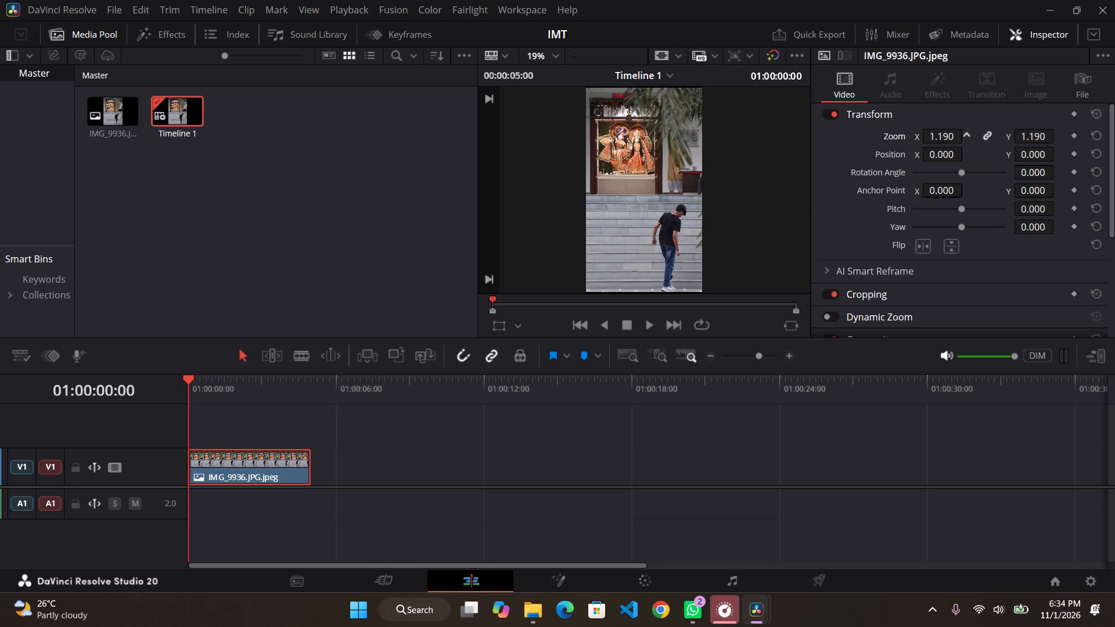
pyautogui.moveTo(962, 138); pyautogui.dragTo(963, 139)
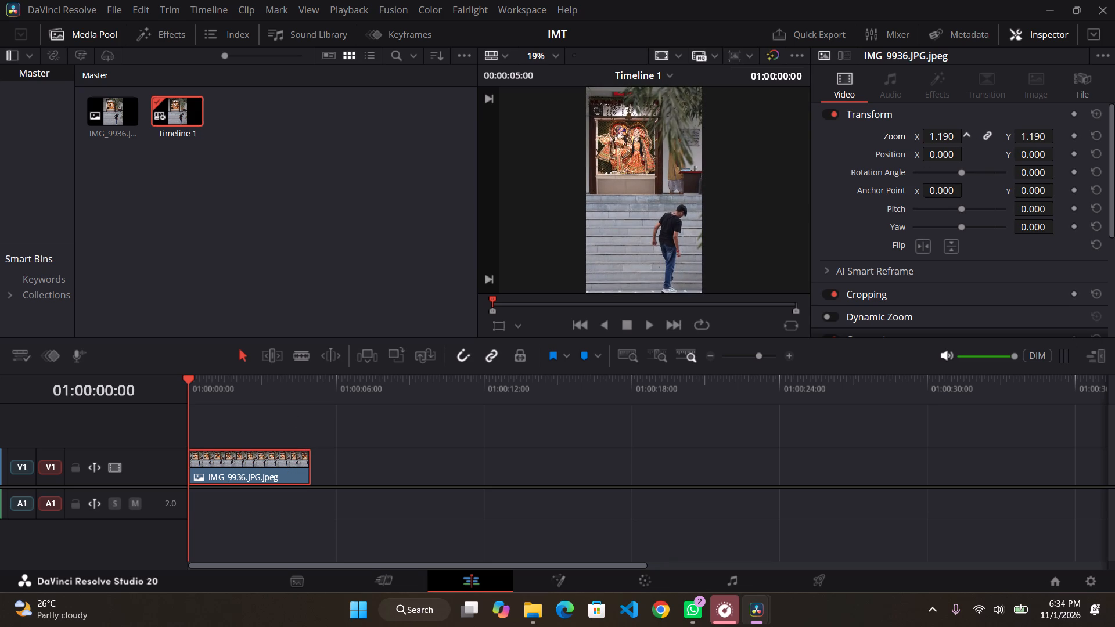
pyautogui.moveTo(963, 139); pyautogui.dragTo(963, 139)
pyautogui.moveTo(963, 139); pyautogui.dragTo(964, 140)
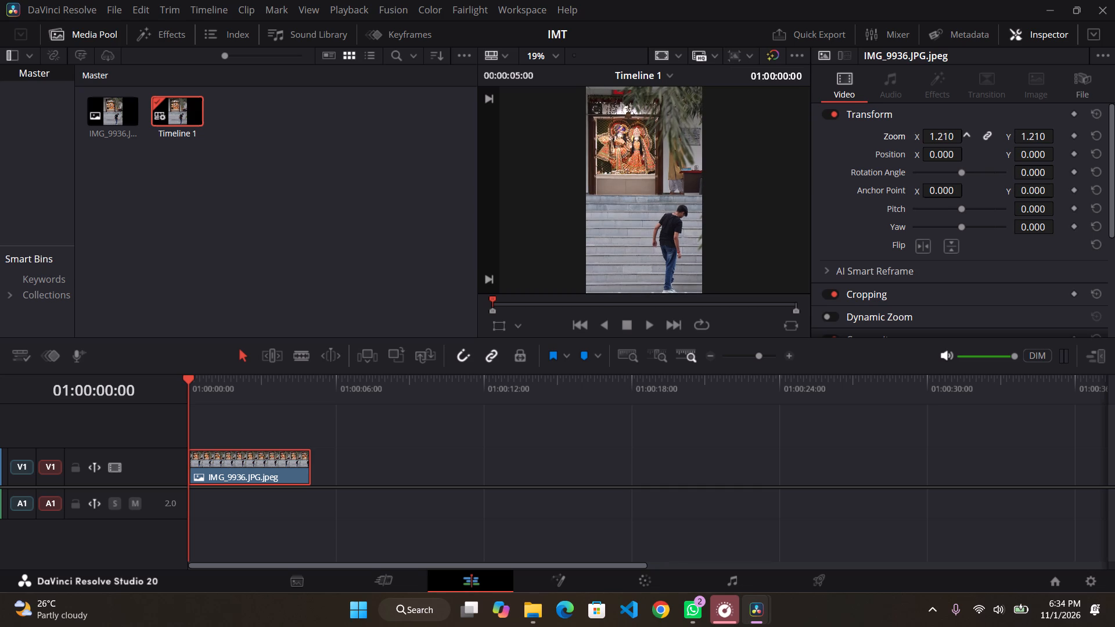
pyautogui.moveTo(964, 140); pyautogui.dragTo(964, 140)
# Shift the clip horizontally by setting its Position X to 30.
pyautogui.moveTo(944, 158); pyautogui.dragTo(965, 152)
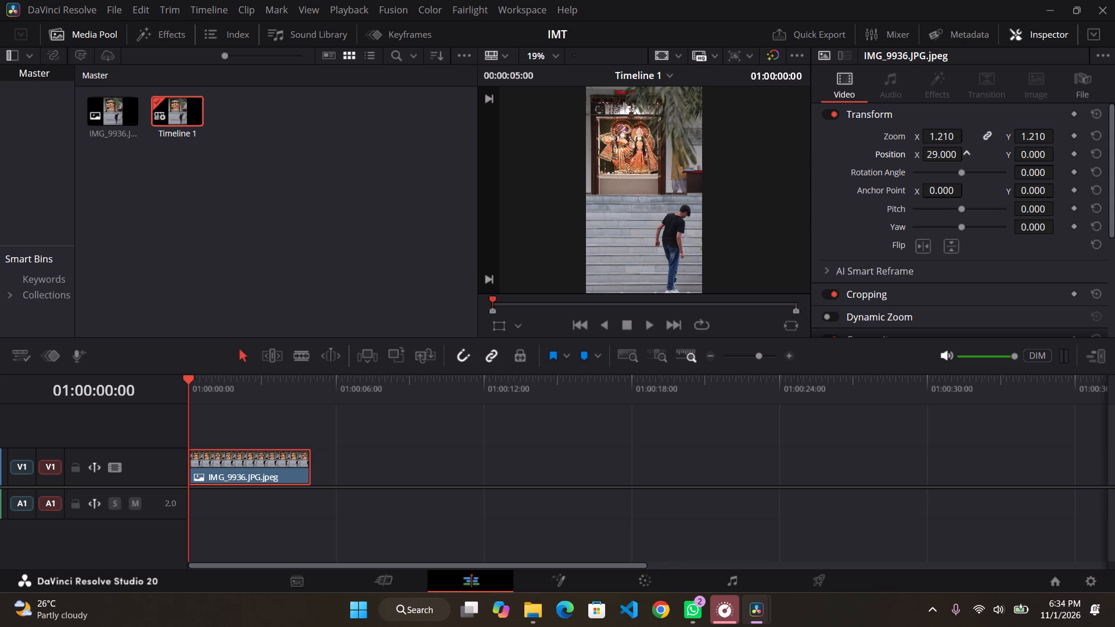
pyautogui.moveTo(965, 152); pyautogui.dragTo(966, 151)
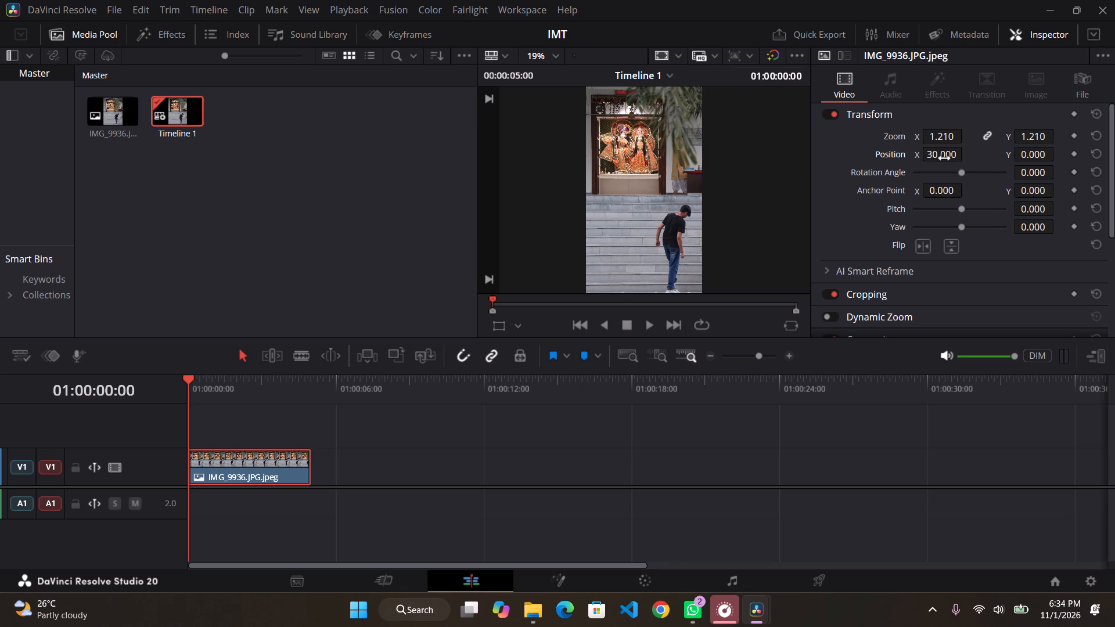
# Go to the Color page and add a second serial node after node 01.
pyautogui.click(645, 579)
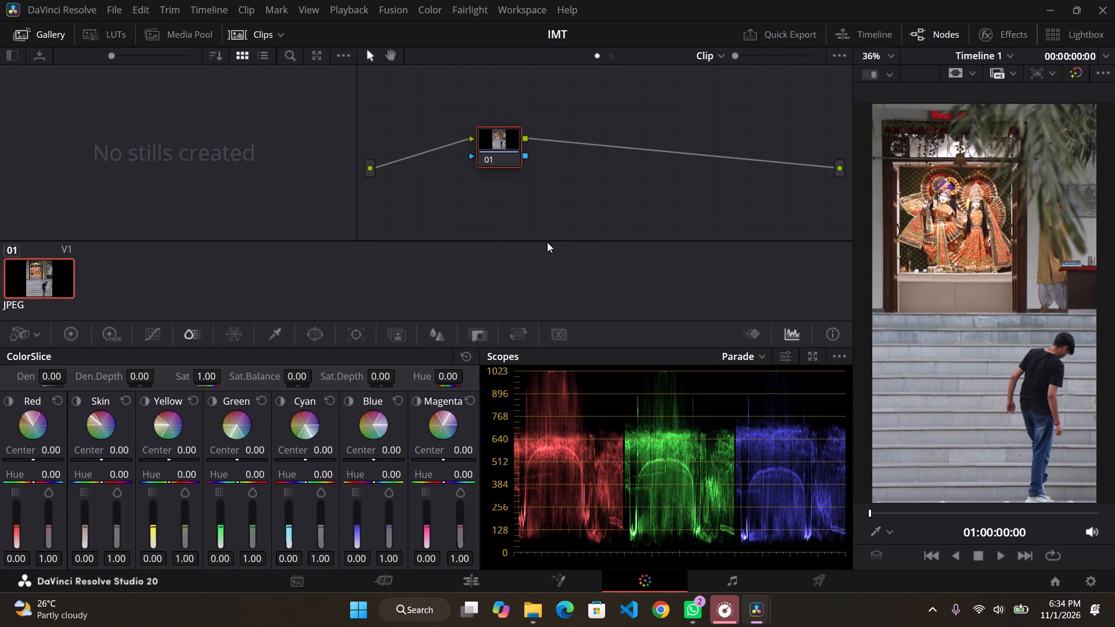
pyautogui.hotkey('alt', 's')
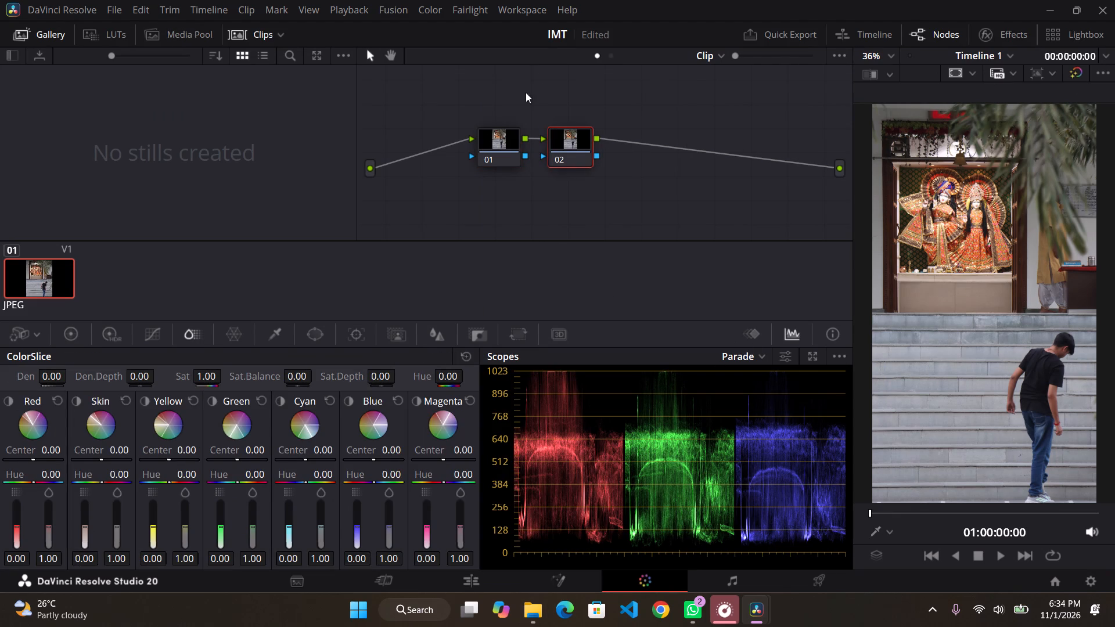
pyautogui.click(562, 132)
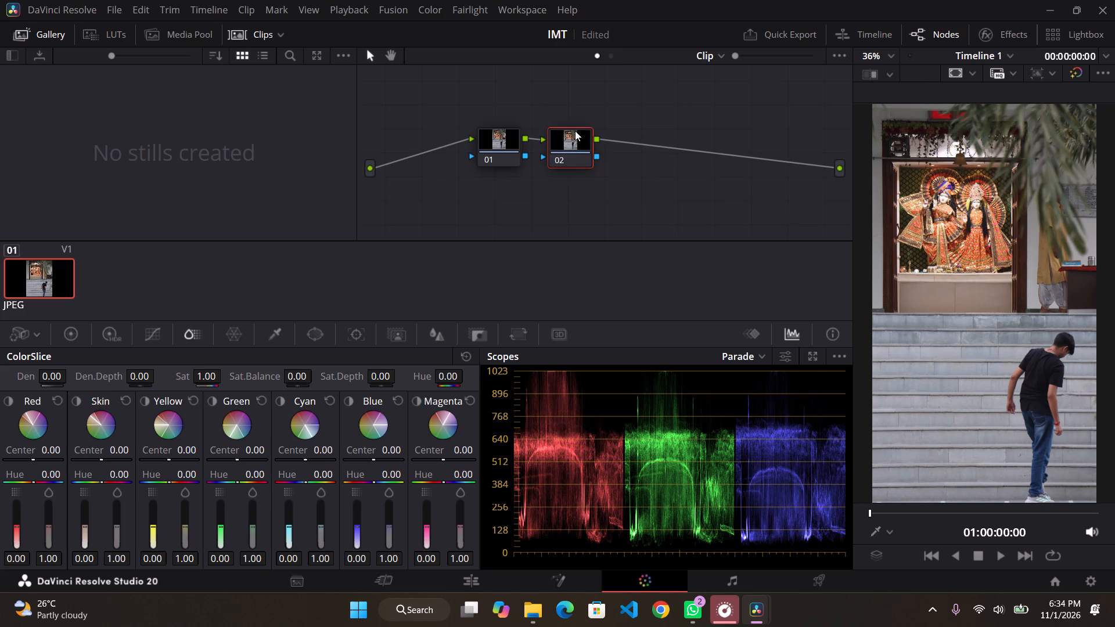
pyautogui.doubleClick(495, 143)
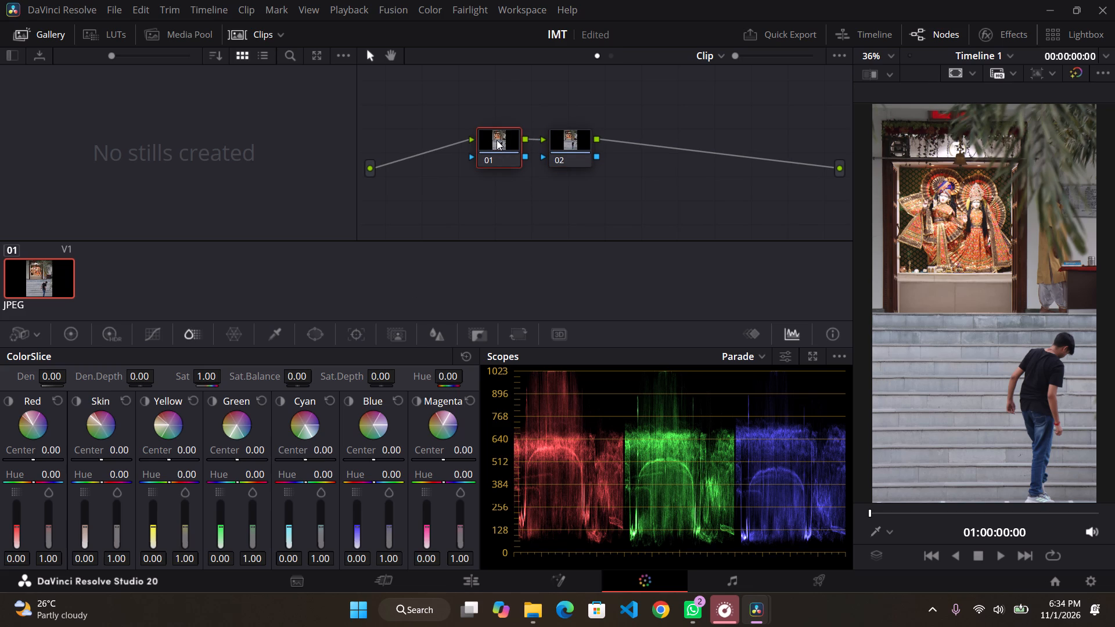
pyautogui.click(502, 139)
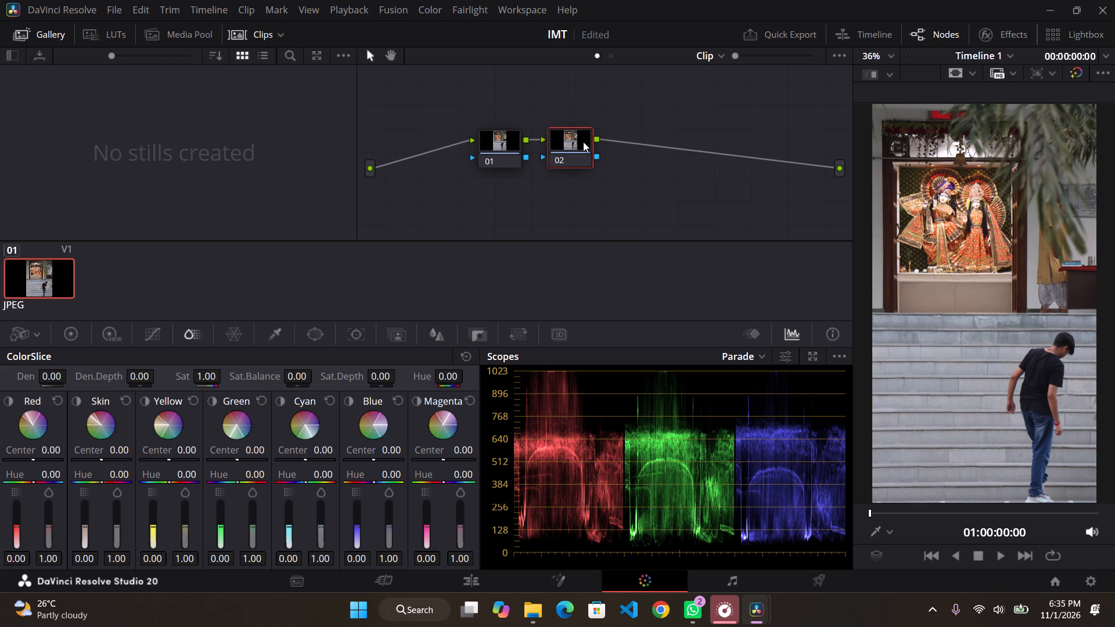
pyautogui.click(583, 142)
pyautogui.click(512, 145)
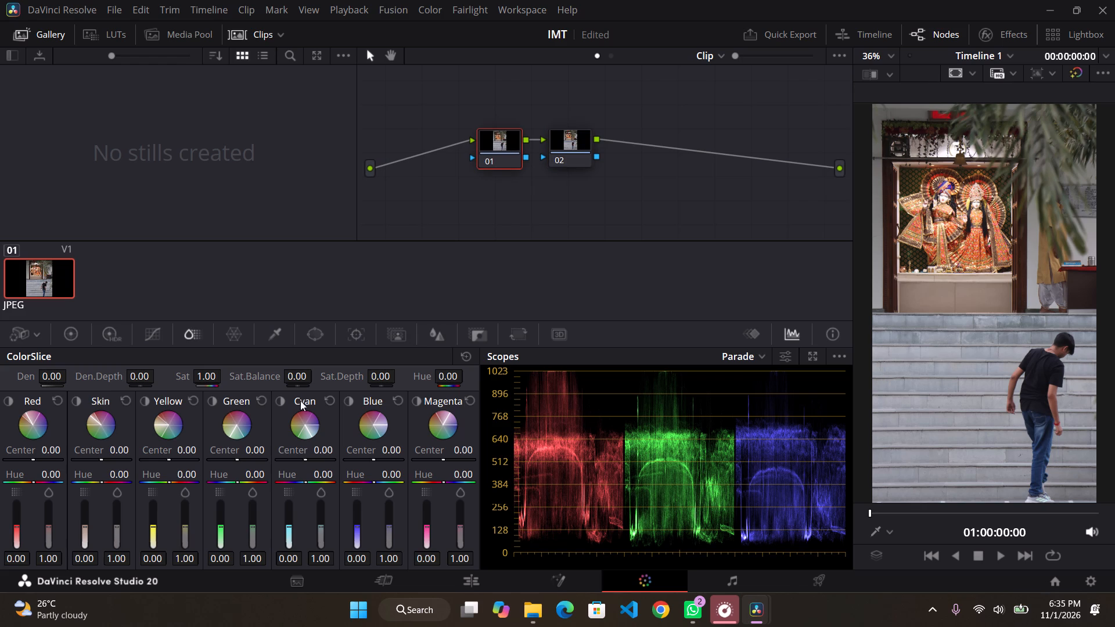
# Start an AI Magic Mask on node 02 with a point on the halo of the right-hand idol.
pyautogui.click(573, 155)
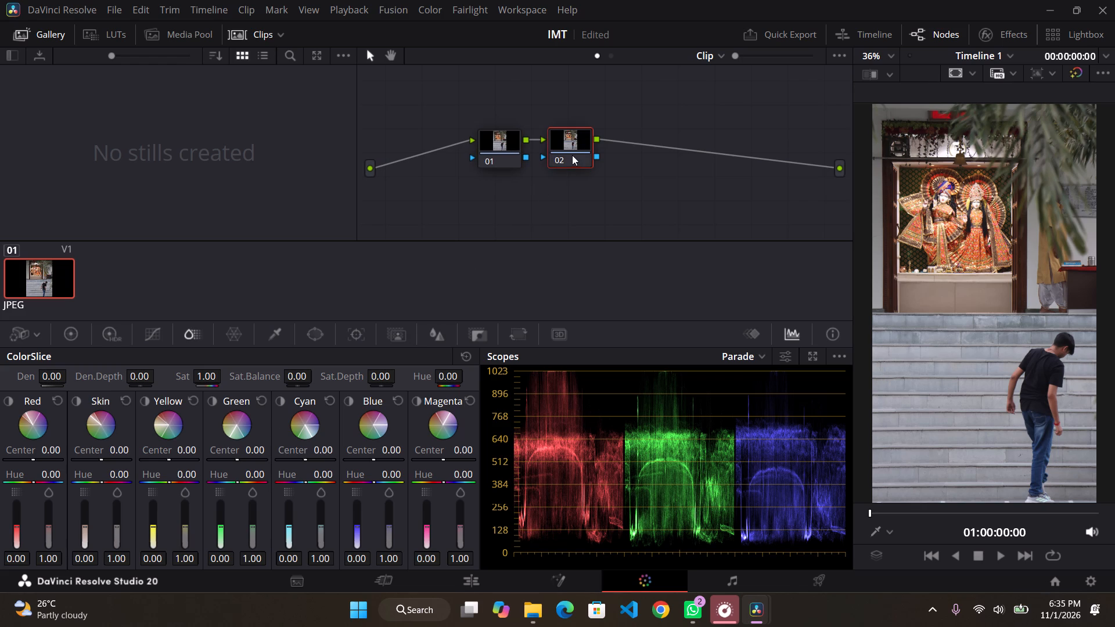
pyautogui.click(398, 336)
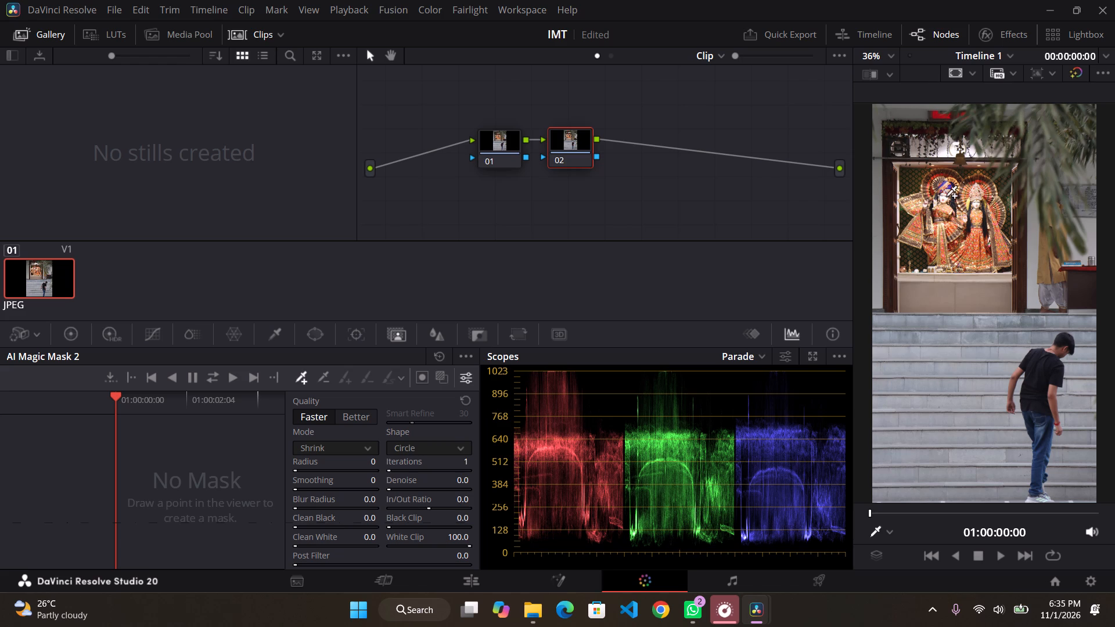
pyautogui.click(967, 190)
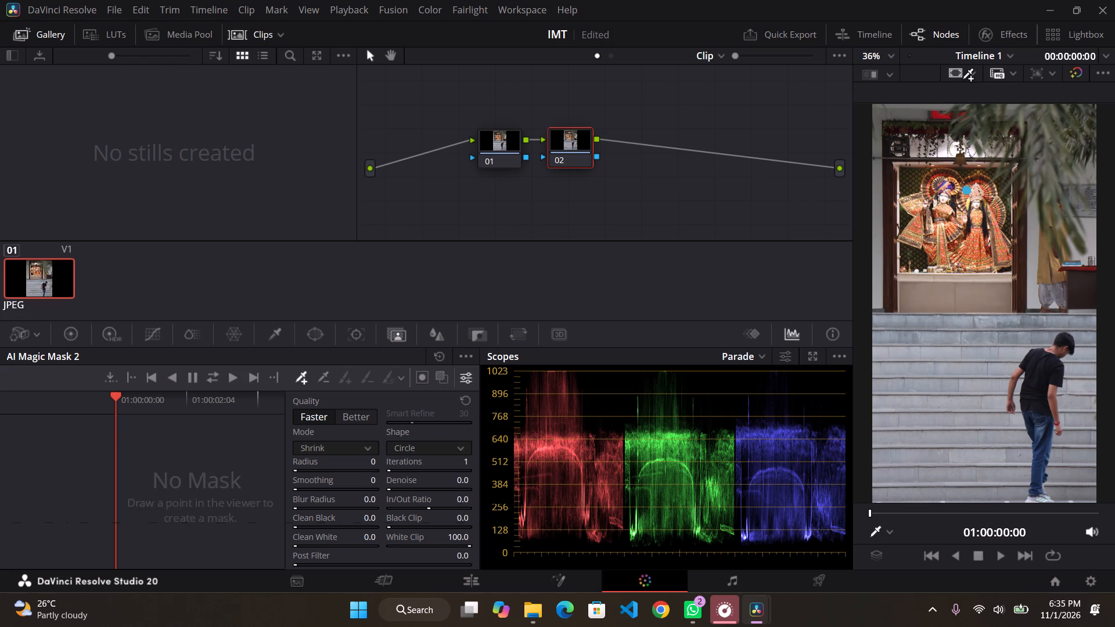
# Preview the mask in Highlight view and add mask points on both idols' bodies and the left idol's lower garment edge.
pyautogui.click(965, 74)
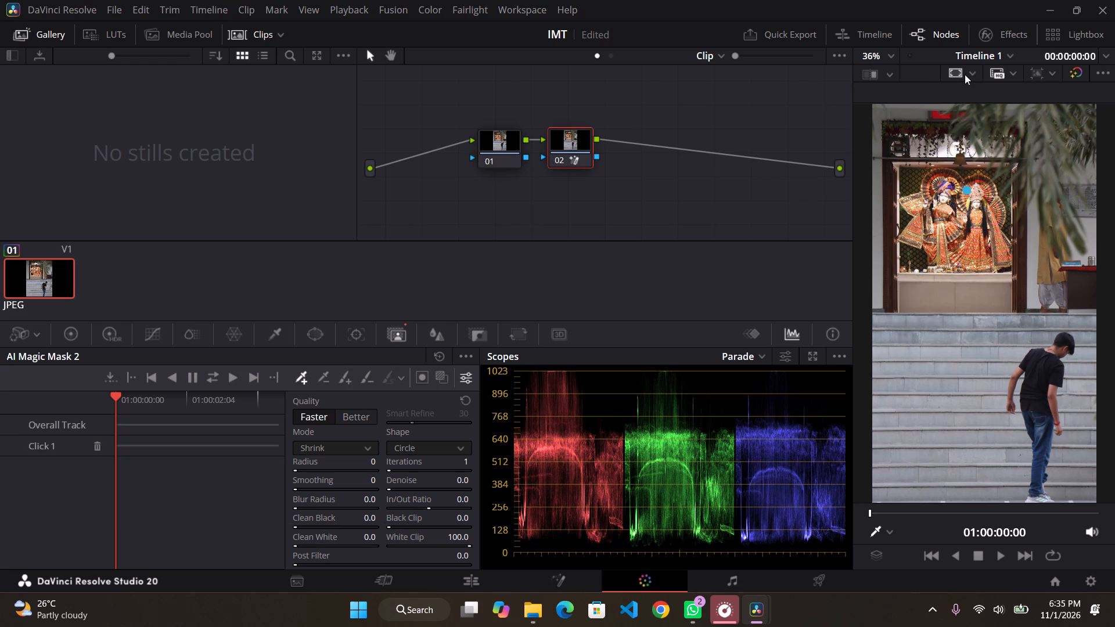
pyautogui.click(882, 71)
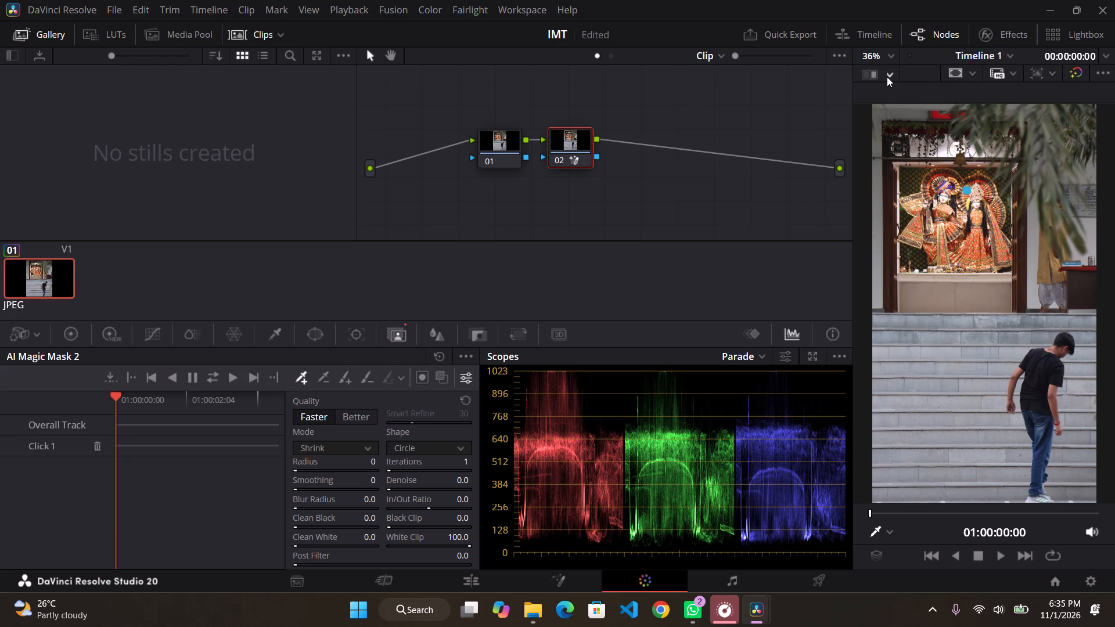
pyautogui.click(887, 77)
pyautogui.click(929, 132)
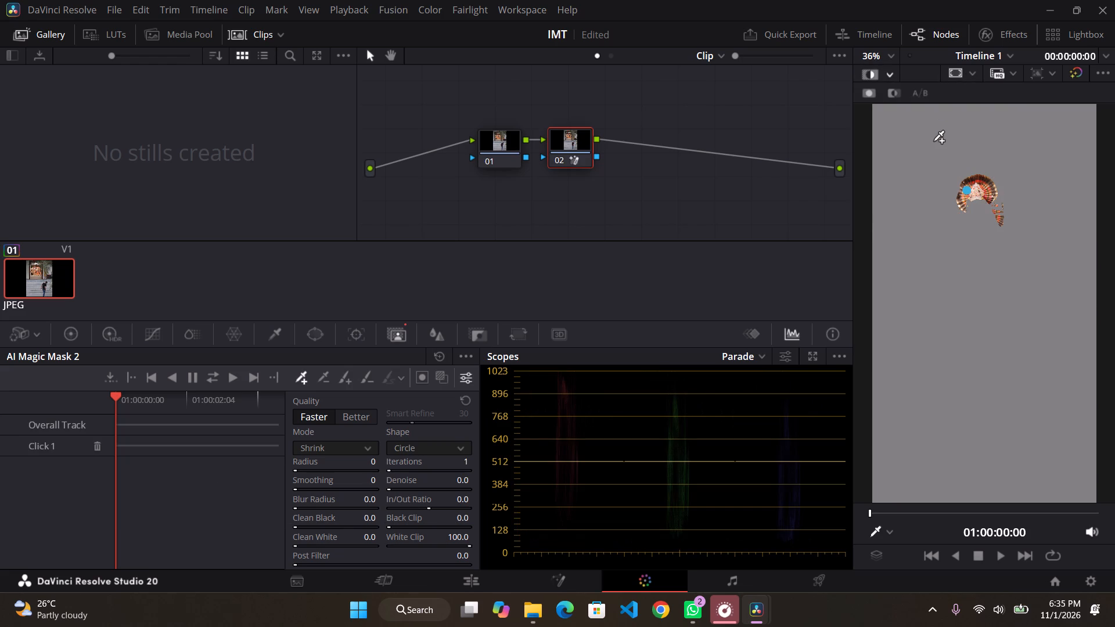
pyautogui.click(983, 226)
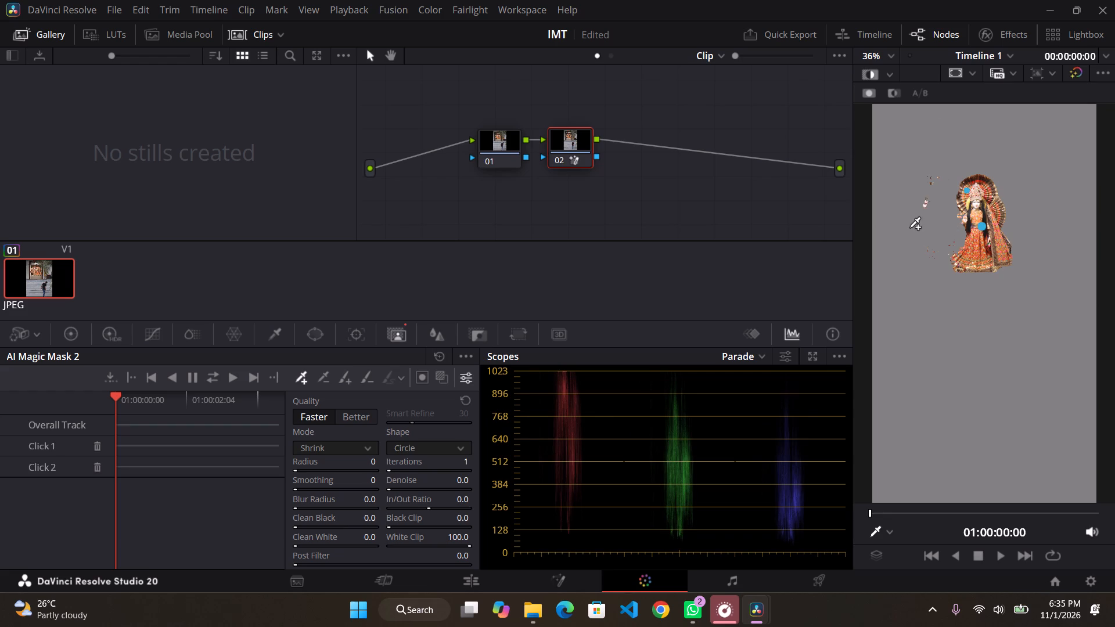
pyautogui.click(943, 229)
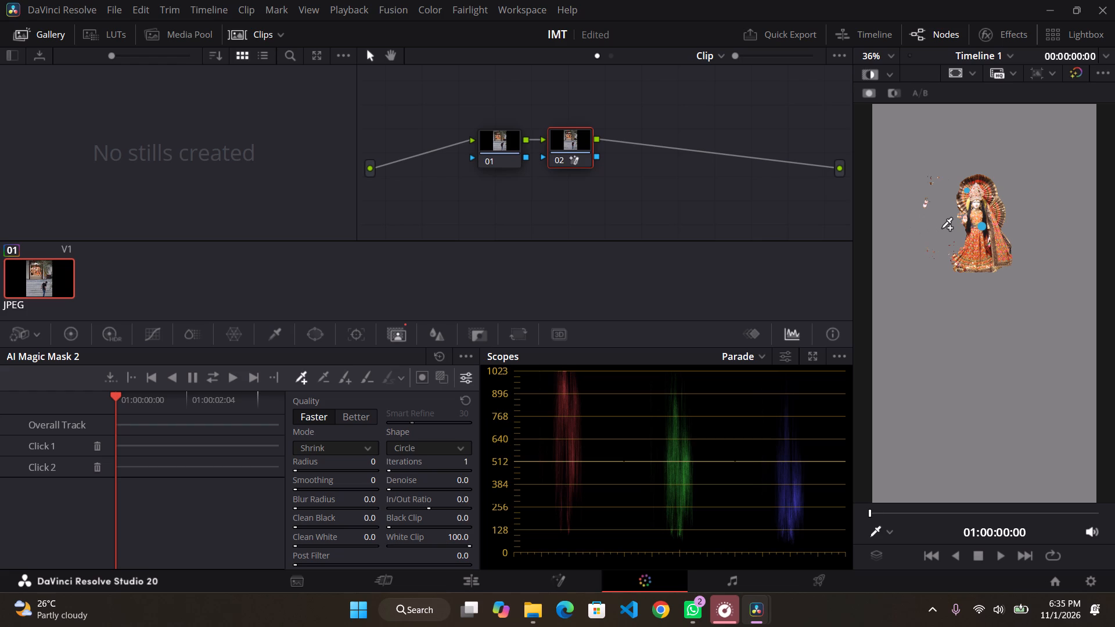
pyautogui.click(943, 229)
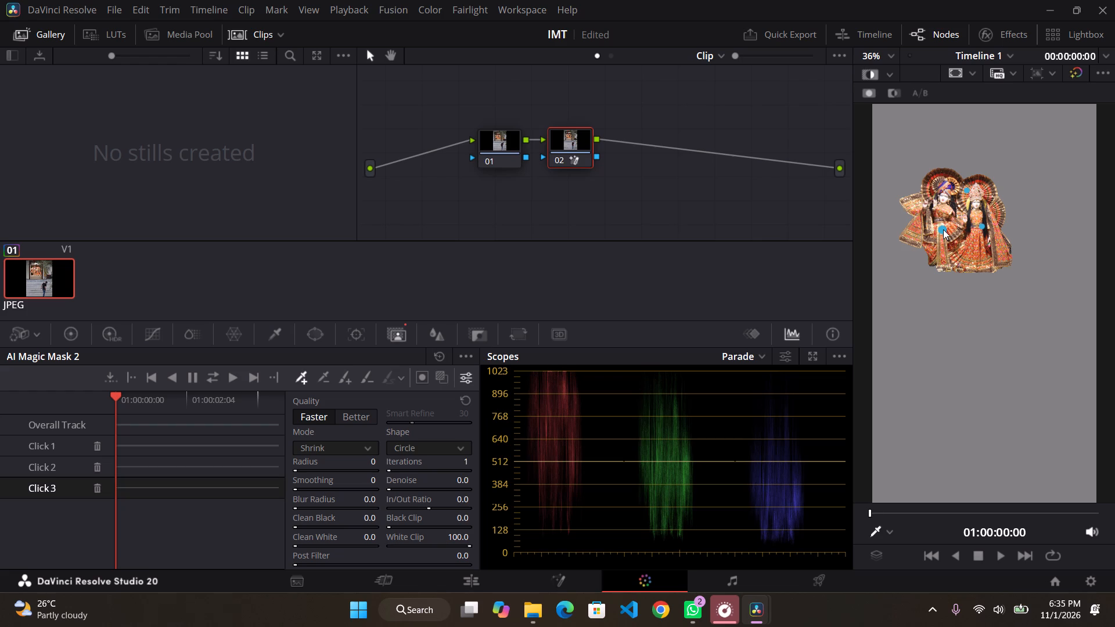
pyautogui.click(926, 255)
# Compare the Image Wipe and Split viewer modes, ending back in Highlight view.
pyautogui.click(891, 74)
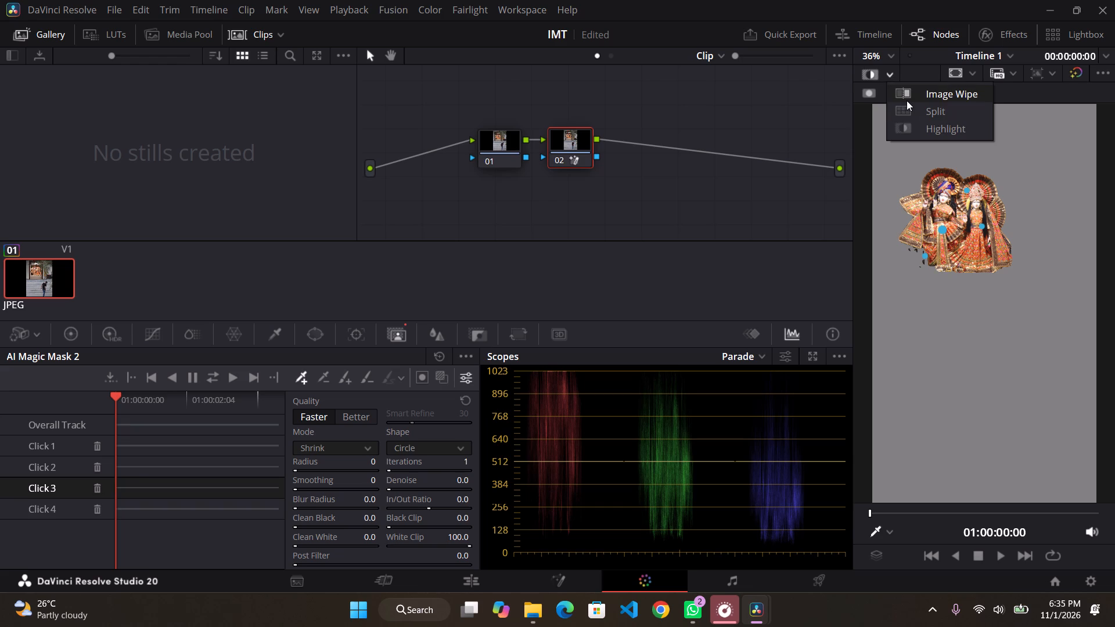
pyautogui.click(908, 99)
pyautogui.click(890, 75)
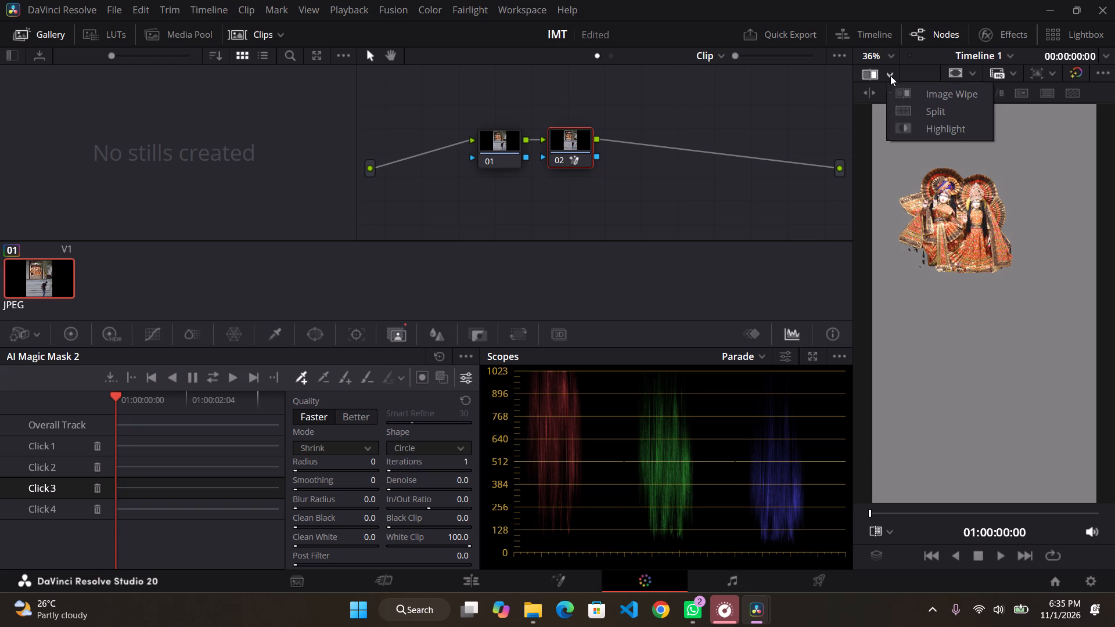
pyautogui.click(904, 112)
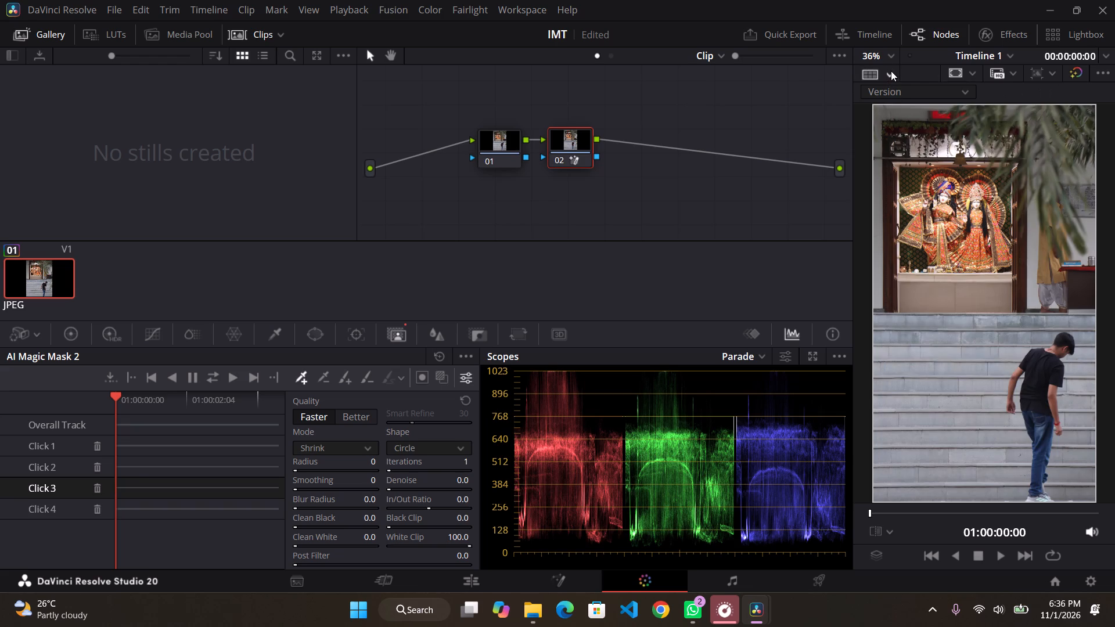
pyautogui.click(891, 71)
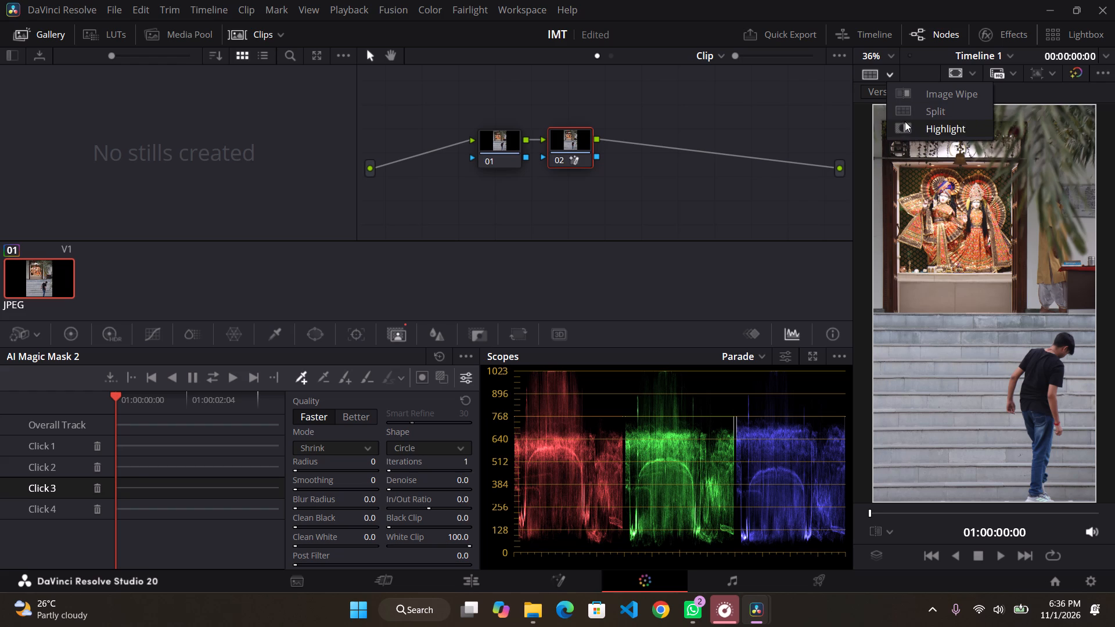
pyautogui.click(905, 121)
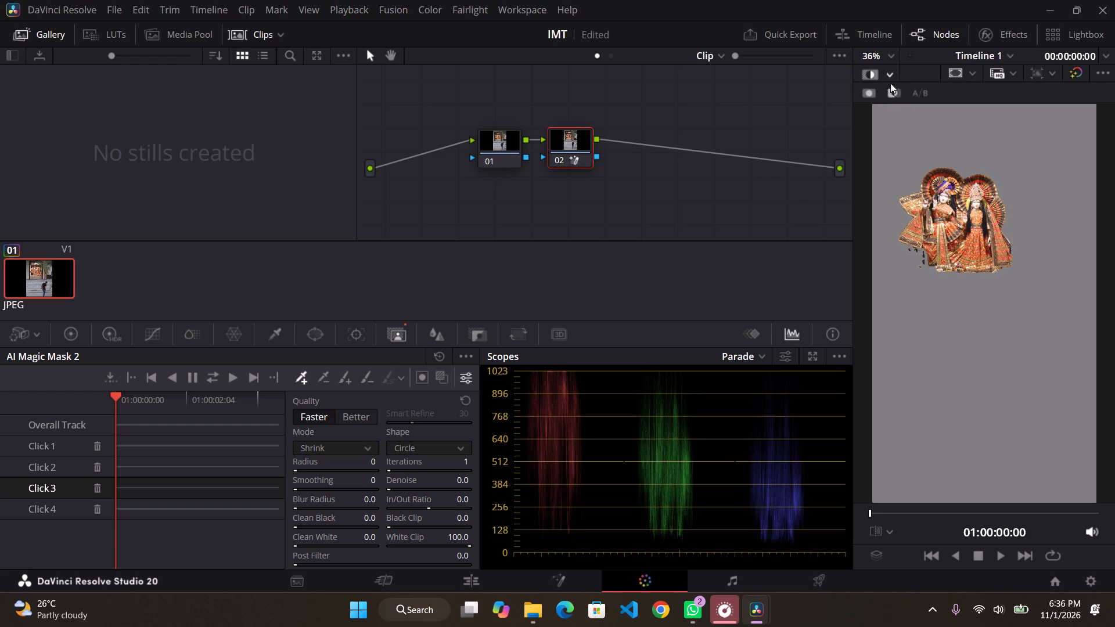
# Desaturate node 01 to black and white by setting its primaries saturation to 0.
pyautogui.click(706, 170)
pyautogui.click(499, 141)
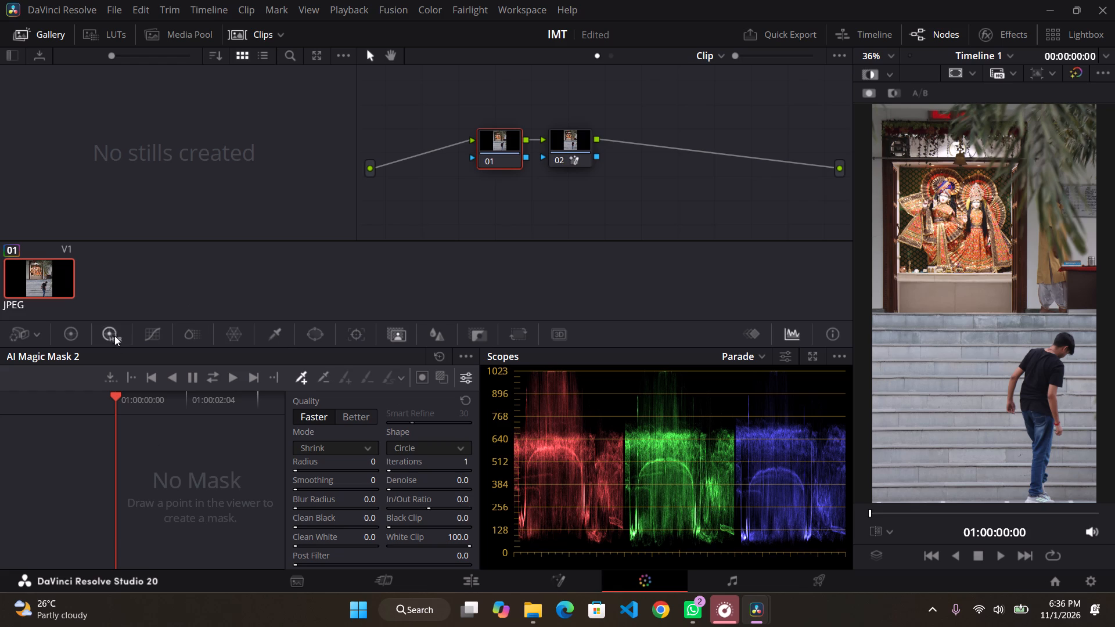
pyautogui.click(78, 330)
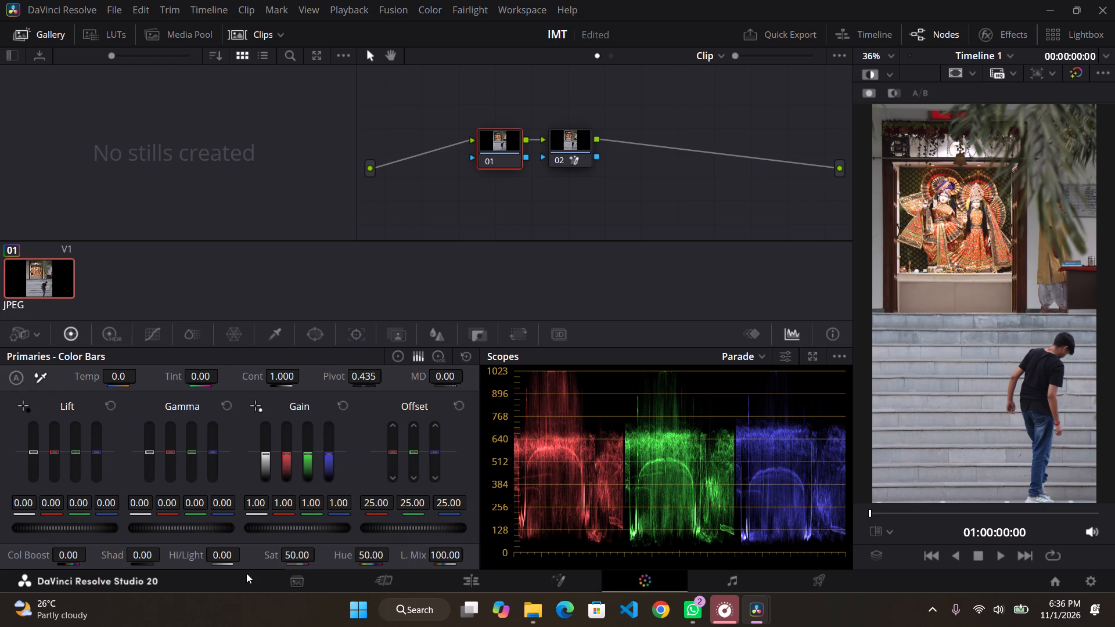
pyautogui.moveTo(294, 558); pyautogui.dragTo(408, 278)
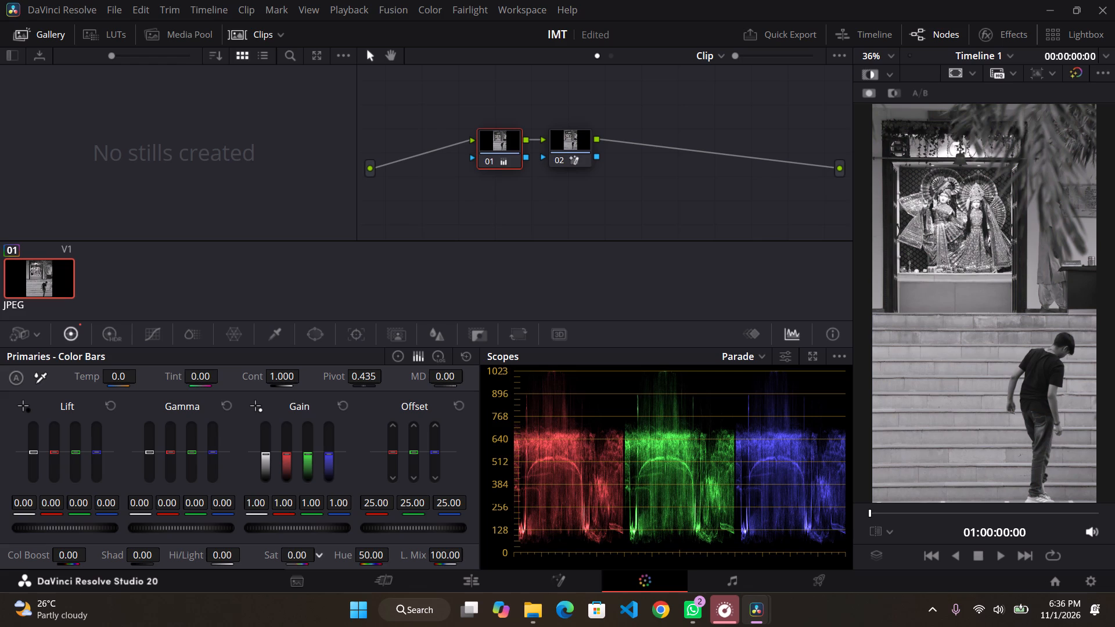
pyautogui.moveTo(408, 278); pyautogui.dragTo(407, 279)
# Lower node 01's highlights to -100 and its shadows to -52.
pyautogui.moveTo(219, 552); pyautogui.dragTo(125, 537)
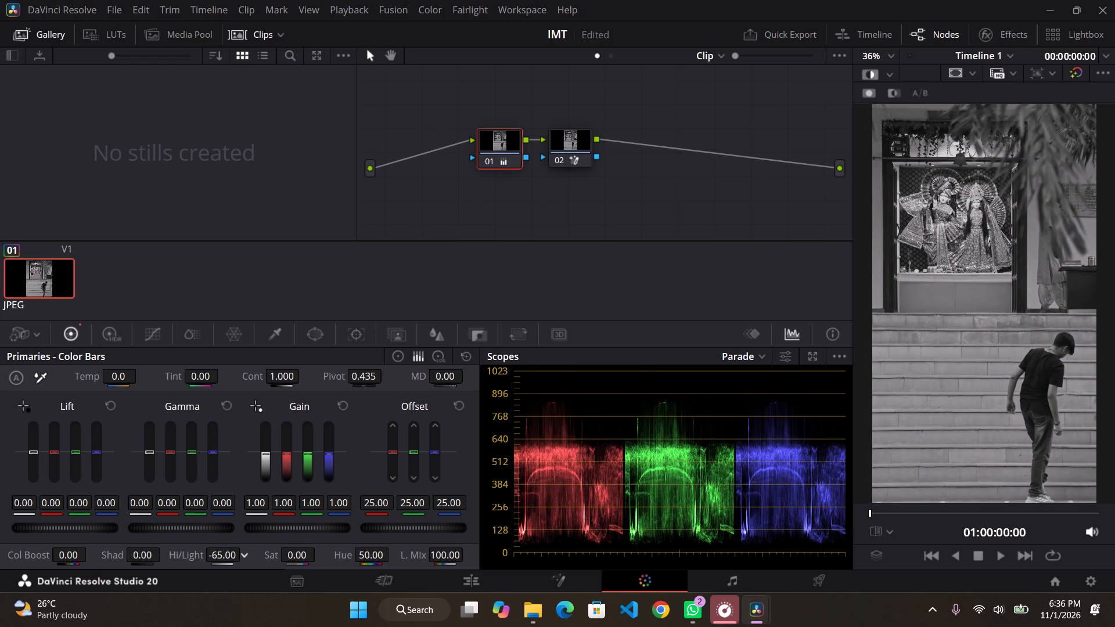
pyautogui.moveTo(125, 537); pyautogui.dragTo(372, 286)
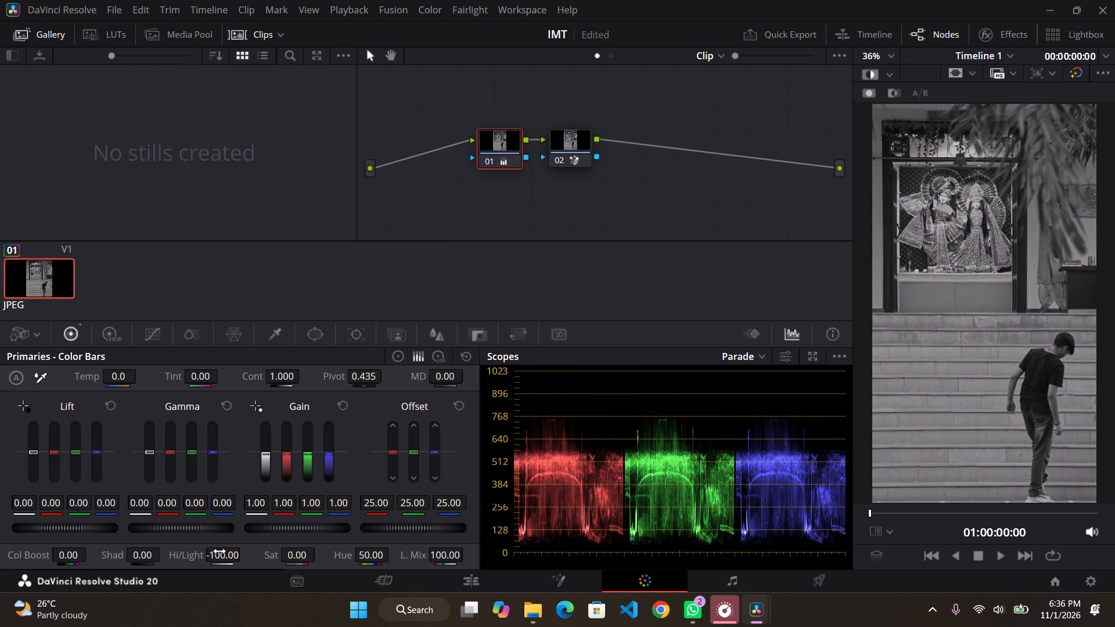
pyautogui.moveTo(141, 555); pyautogui.dragTo(433, 300)
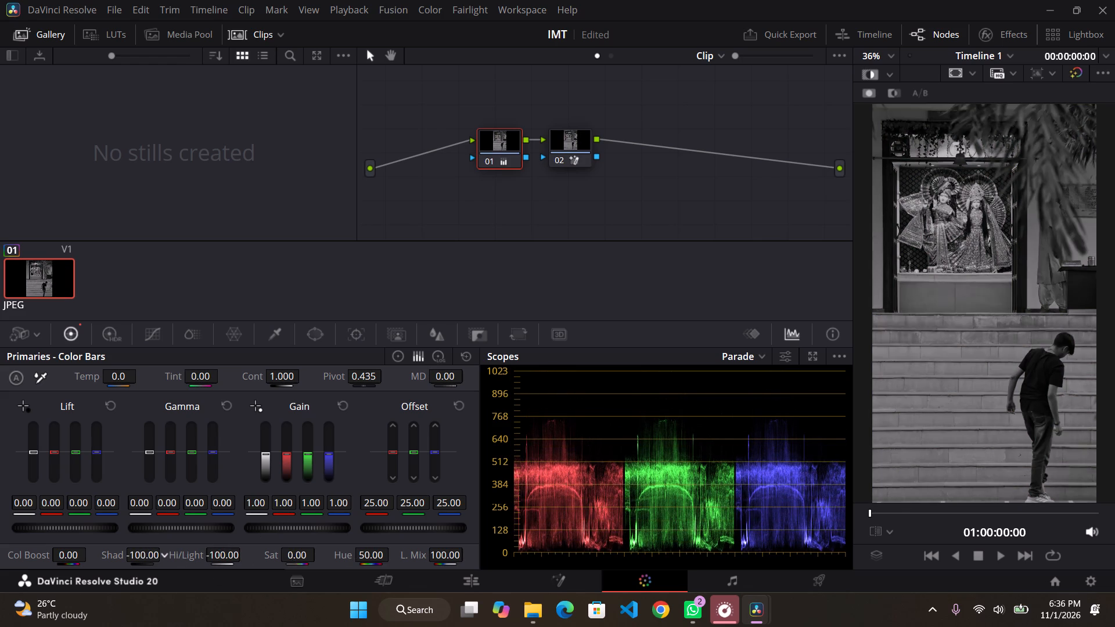
pyautogui.moveTo(433, 300); pyautogui.dragTo(467, 302)
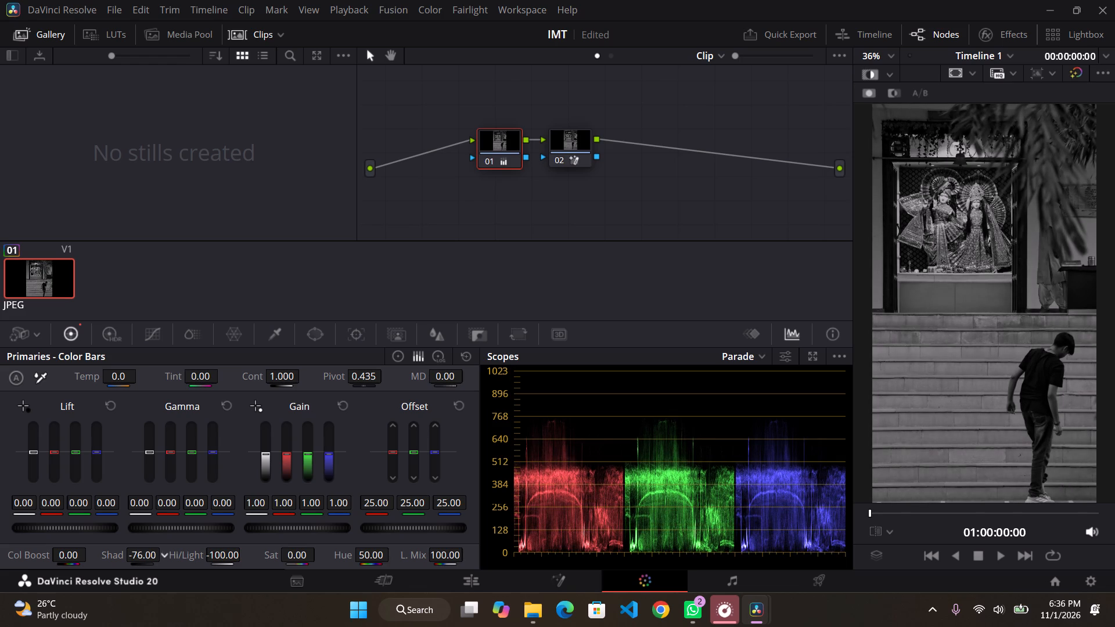
pyautogui.moveTo(467, 302); pyautogui.dragTo(502, 309)
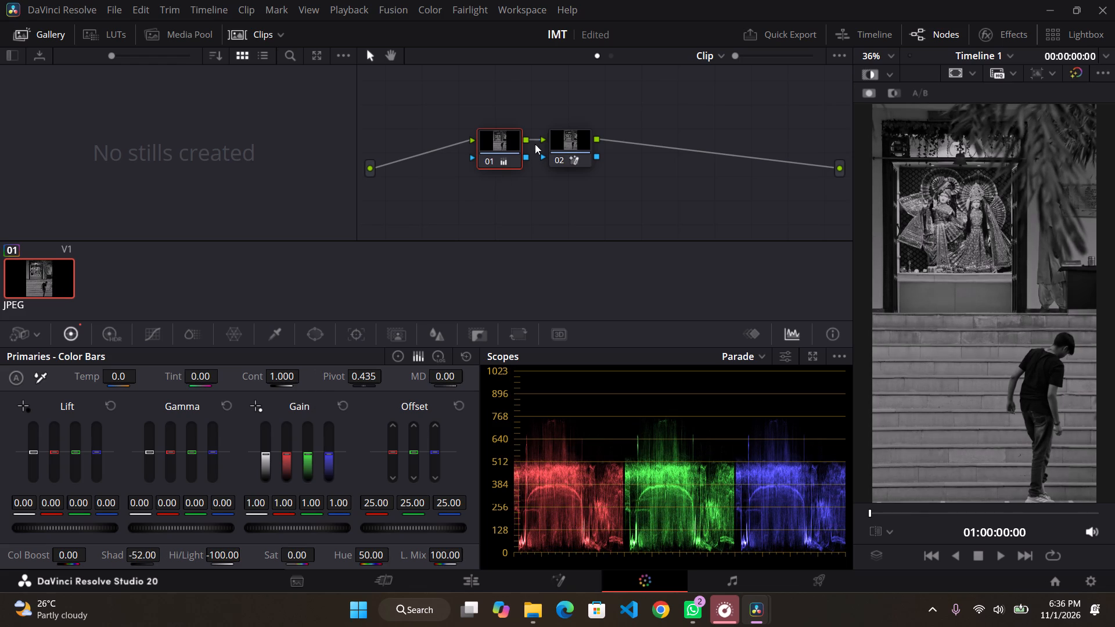
# Remove the link between node 01 and node 02 and move the two nodes apart.
pyautogui.click(566, 142)
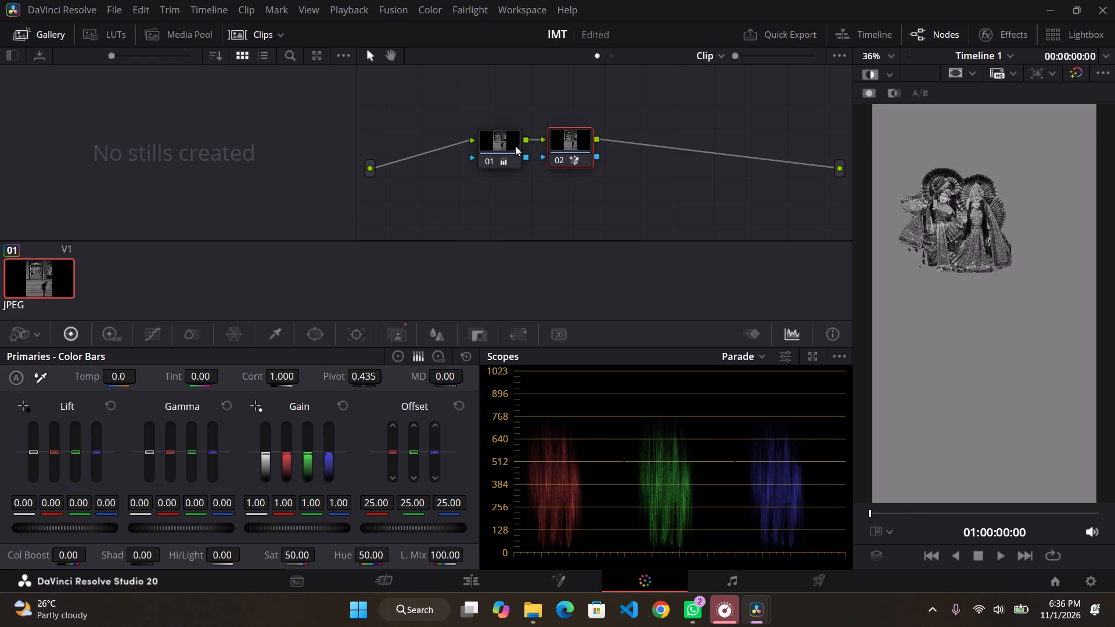
pyautogui.moveTo(501, 149); pyautogui.dragTo(498, 106)
pyautogui.moveTo(523, 98); pyautogui.dragTo(523, 99)
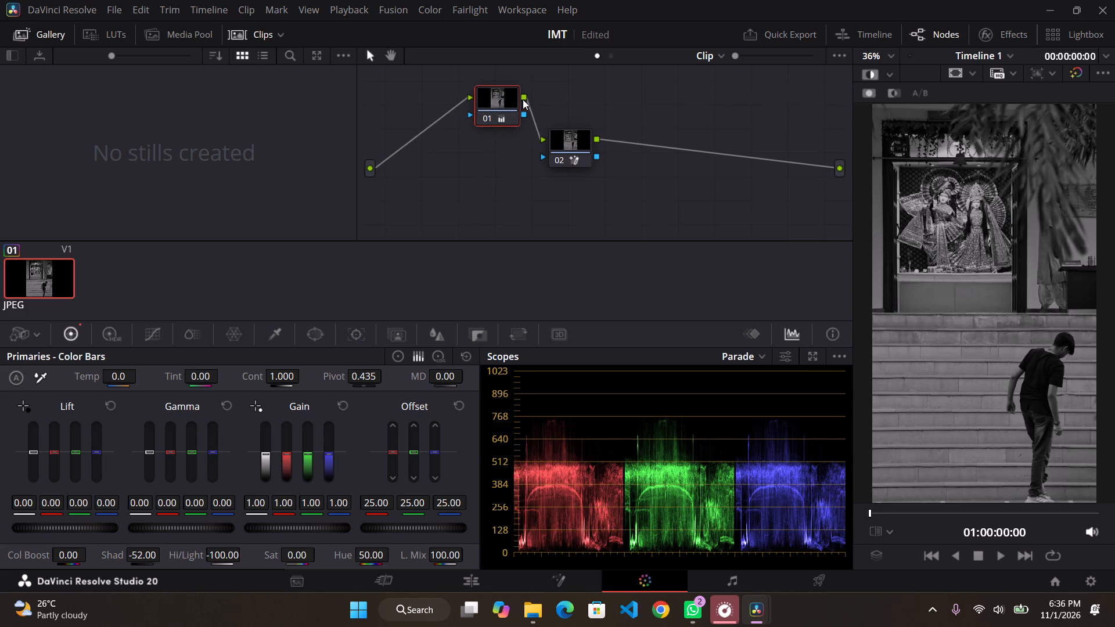
pyautogui.moveTo(523, 99); pyautogui.dragTo(528, 115)
pyautogui.click(535, 125)
pyautogui.moveTo(567, 143); pyautogui.dragTo(535, 175)
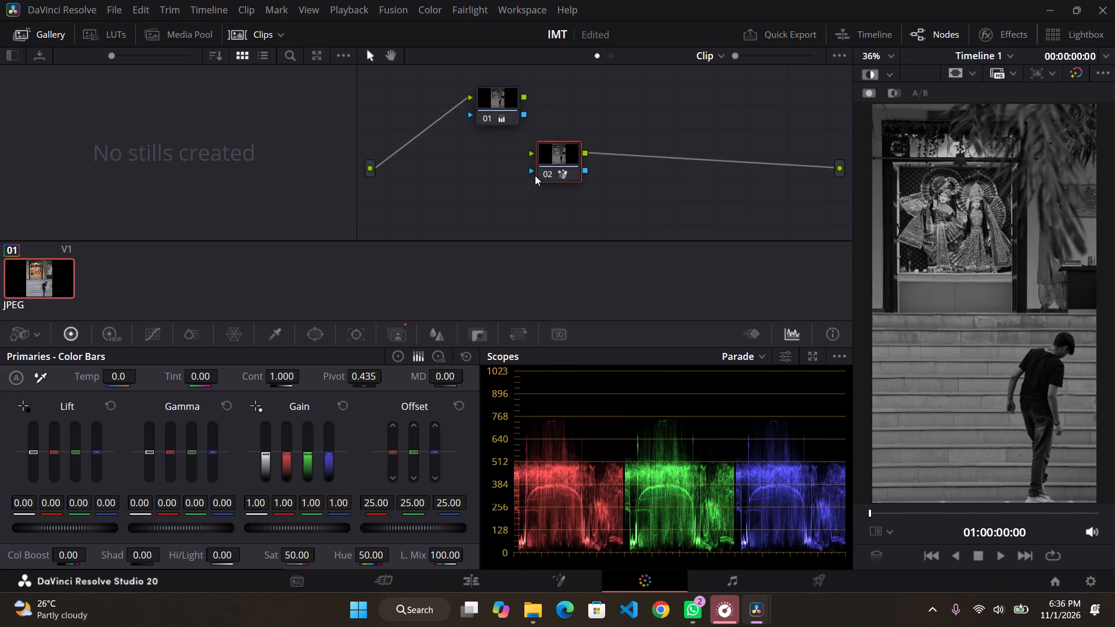
pyautogui.moveTo(535, 175); pyautogui.dragTo(486, 181)
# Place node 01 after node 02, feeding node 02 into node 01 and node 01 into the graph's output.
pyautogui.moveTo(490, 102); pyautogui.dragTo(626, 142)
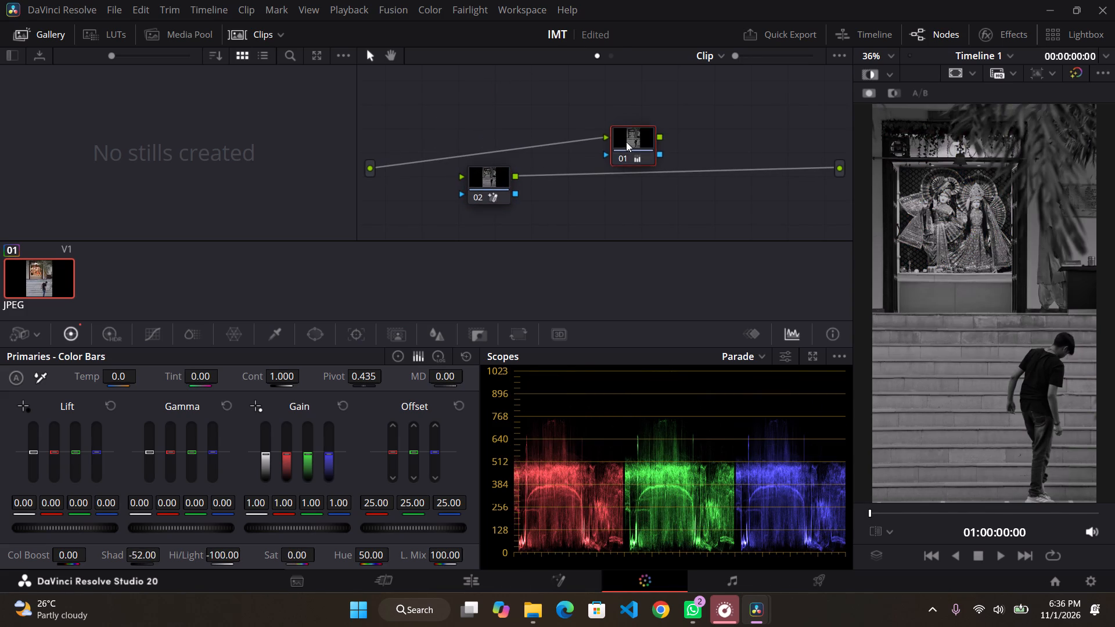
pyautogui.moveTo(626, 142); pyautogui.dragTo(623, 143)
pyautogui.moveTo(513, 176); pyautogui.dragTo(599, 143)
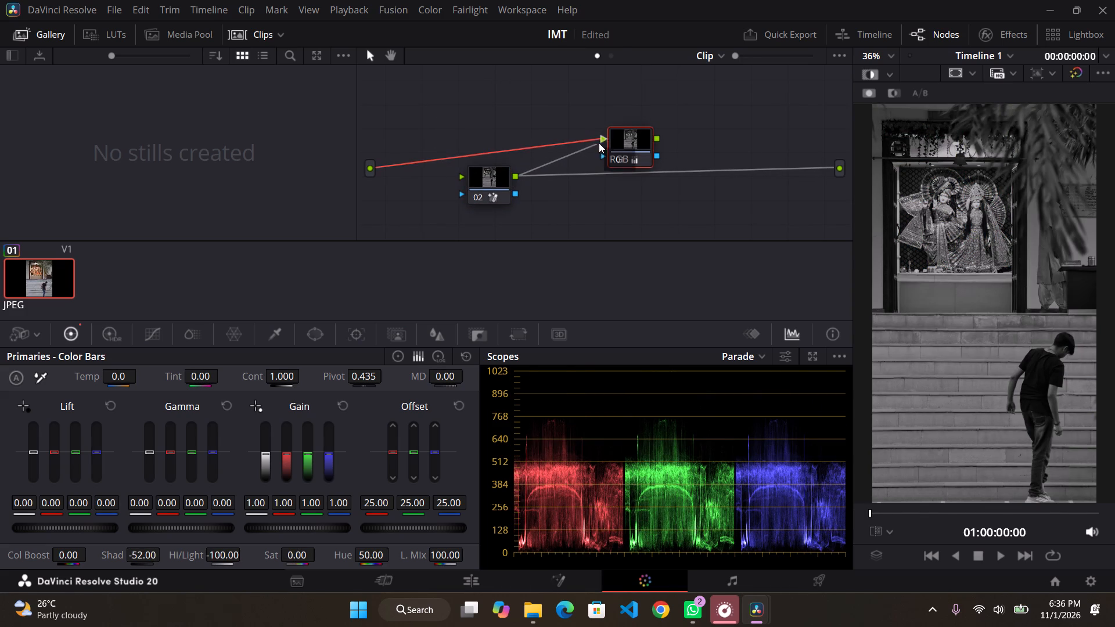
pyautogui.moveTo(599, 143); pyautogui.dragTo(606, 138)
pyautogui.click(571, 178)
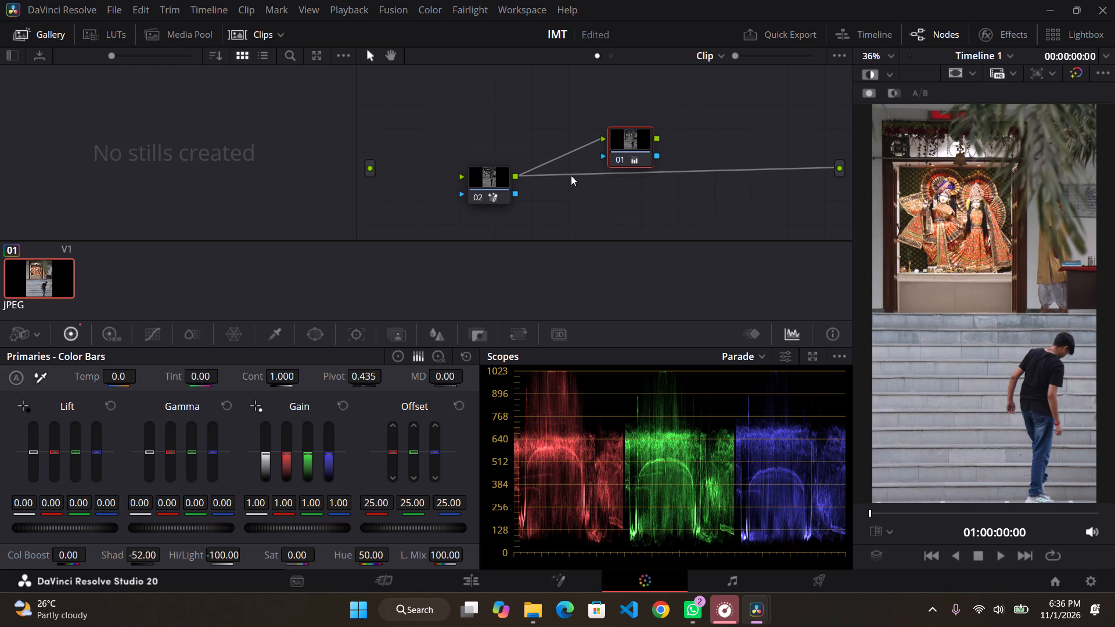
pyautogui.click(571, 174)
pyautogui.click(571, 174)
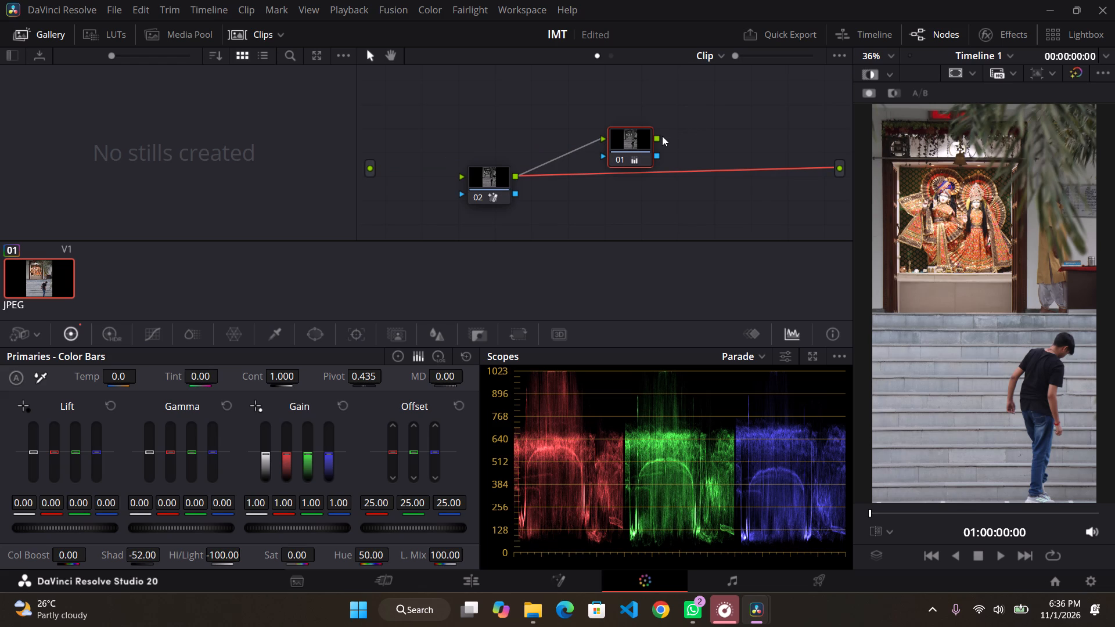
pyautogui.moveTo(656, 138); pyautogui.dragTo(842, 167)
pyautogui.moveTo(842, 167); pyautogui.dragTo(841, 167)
# Connect the graph's source to node 02 and line the two nodes up in a row.
pyautogui.moveTo(368, 170); pyautogui.dragTo(463, 178)
pyautogui.moveTo(470, 178); pyautogui.dragTo(480, 142)
pyautogui.click(589, 176)
pyautogui.click(625, 142)
pyautogui.moveTo(638, 139); pyautogui.dragTo(570, 184)
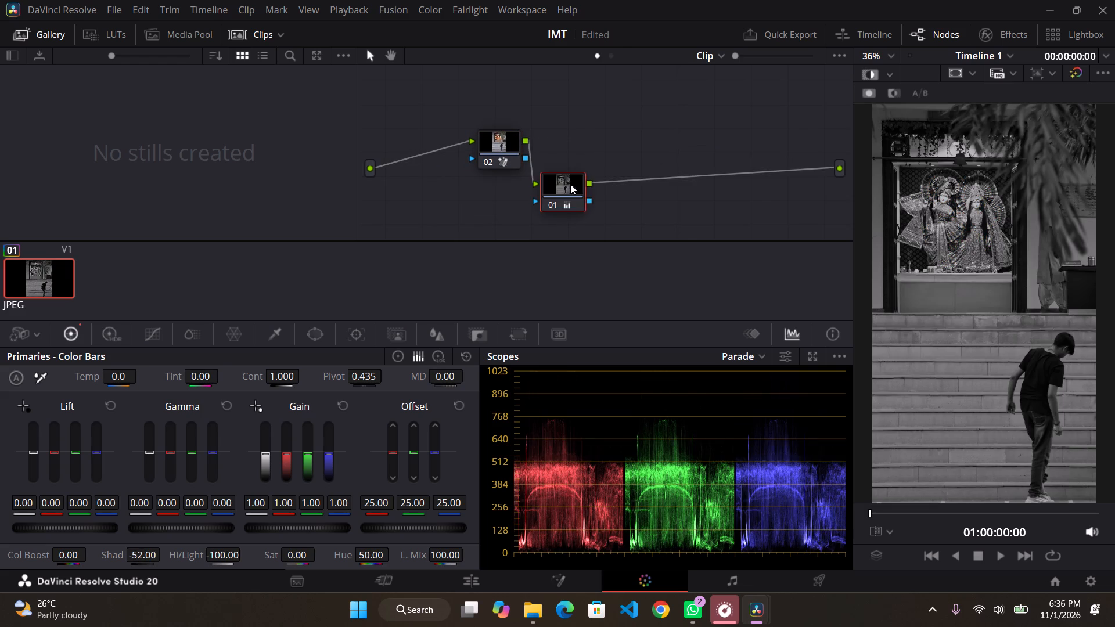
pyautogui.moveTo(570, 184); pyautogui.dragTo(602, 147)
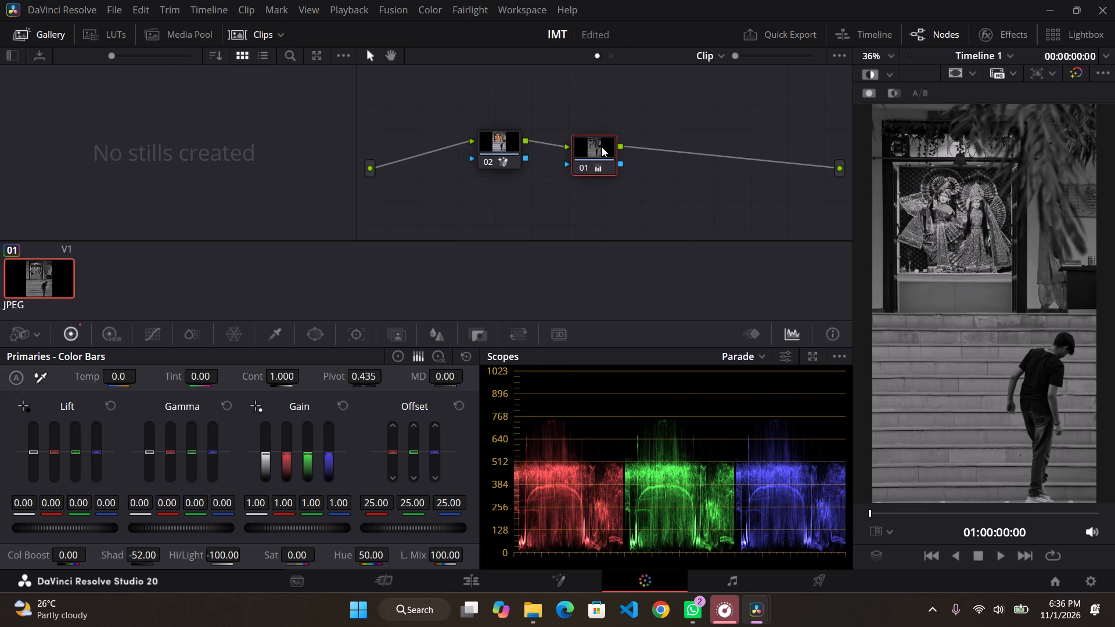
pyautogui.moveTo(602, 147); pyautogui.dragTo(604, 142)
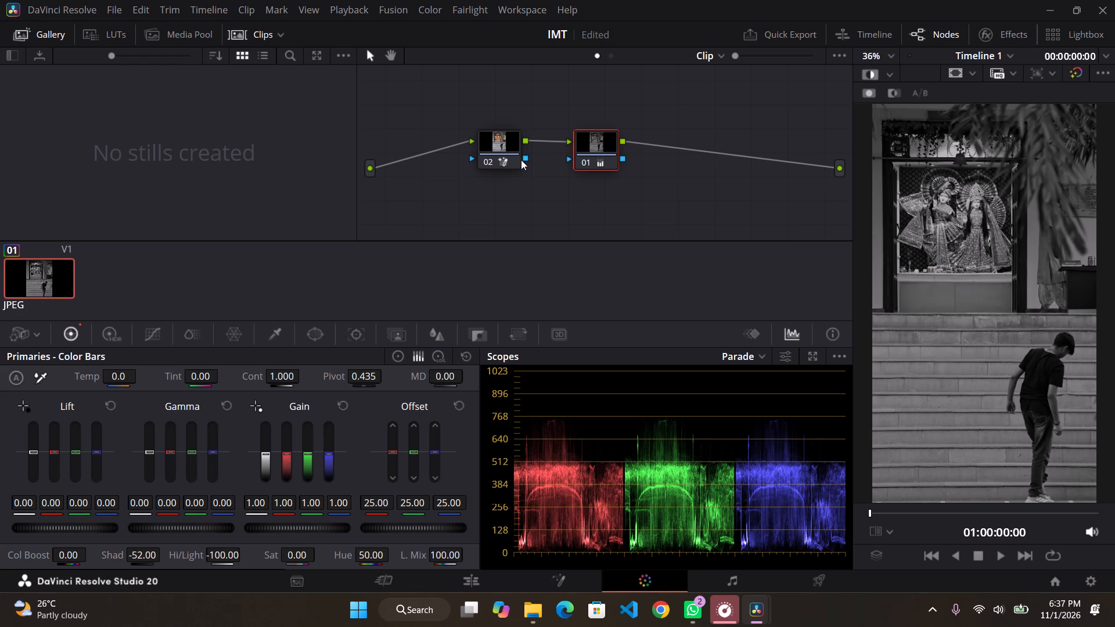
# Move node 02 above node 01 and feed node 01 directly from the graph's source.
pyautogui.moveTo(498, 149); pyautogui.dragTo(585, 88)
pyautogui.moveTo(593, 158); pyautogui.dragTo(587, 158)
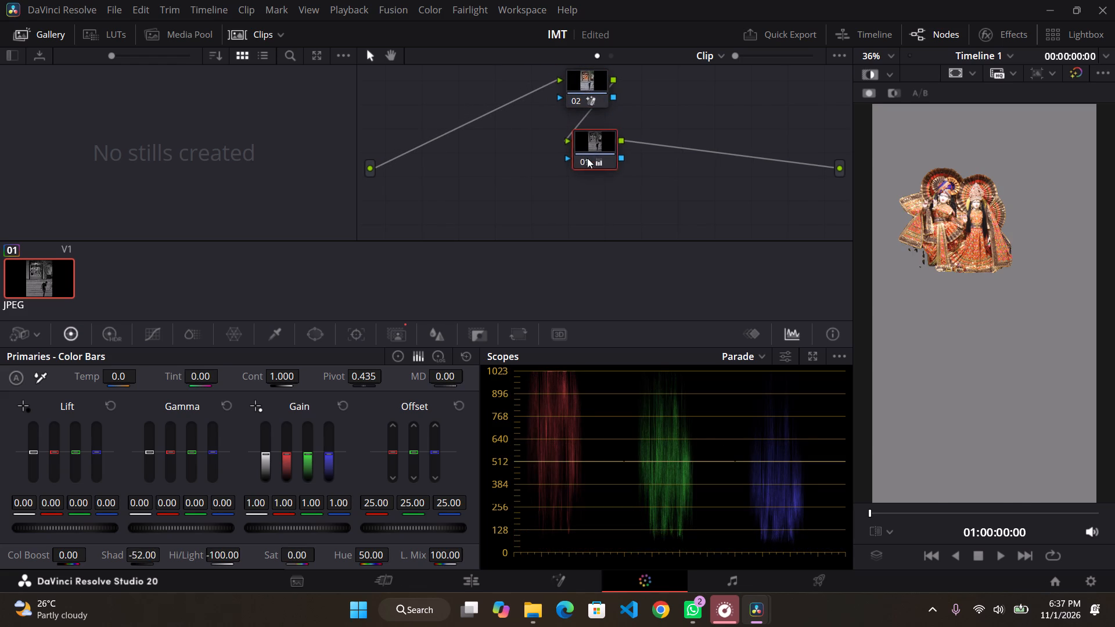
pyautogui.moveTo(587, 158); pyautogui.dragTo(580, 164)
pyautogui.moveTo(371, 170); pyautogui.dragTo(503, 178)
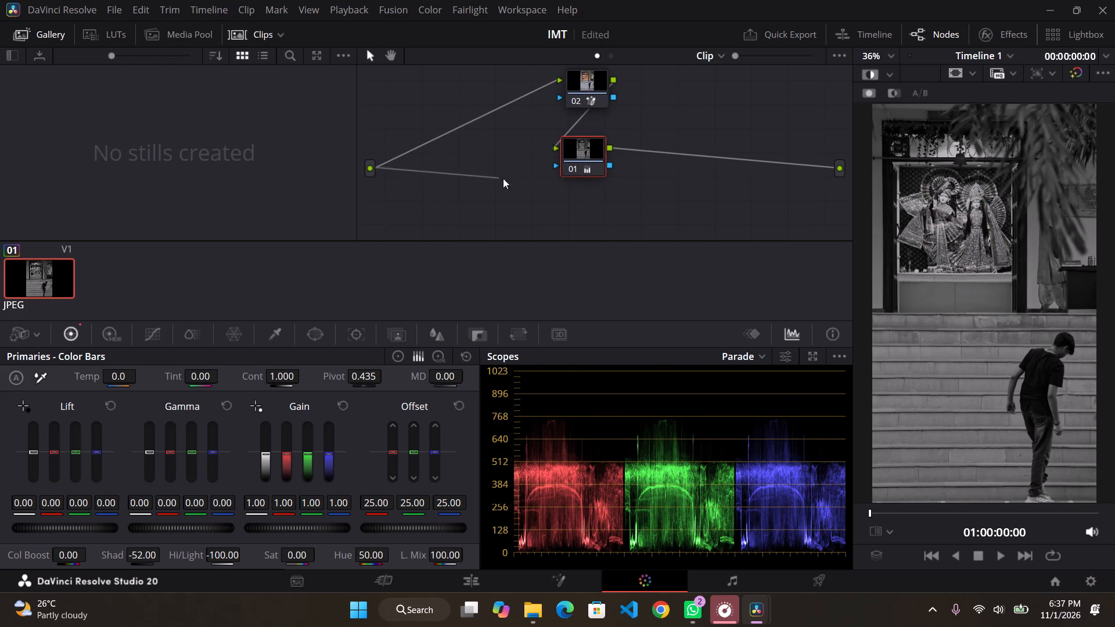
pyautogui.moveTo(503, 178); pyautogui.dragTo(559, 149)
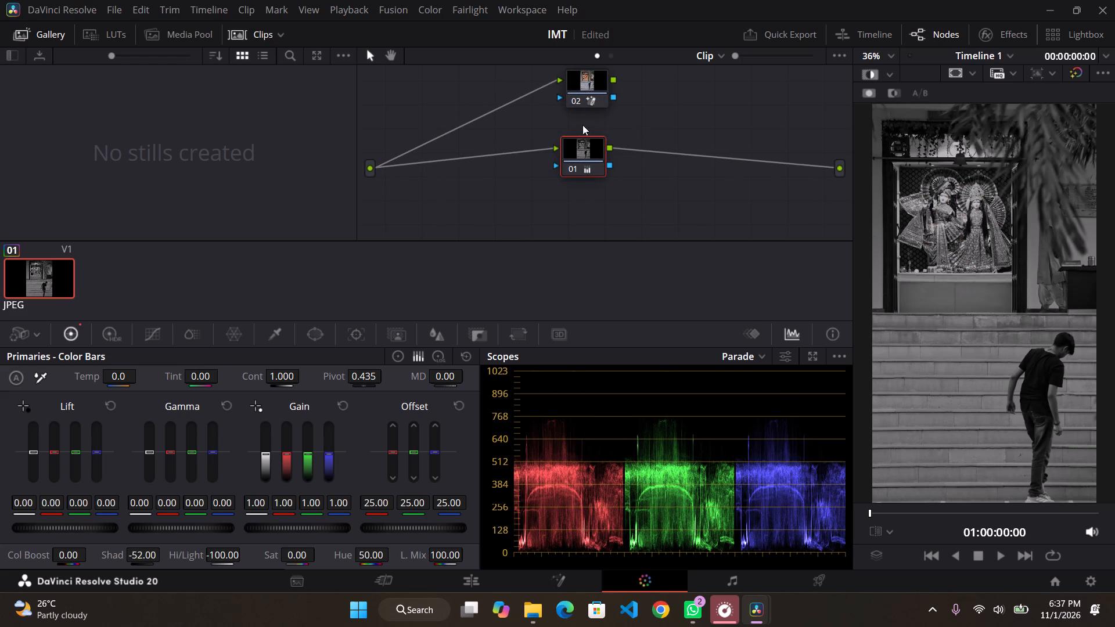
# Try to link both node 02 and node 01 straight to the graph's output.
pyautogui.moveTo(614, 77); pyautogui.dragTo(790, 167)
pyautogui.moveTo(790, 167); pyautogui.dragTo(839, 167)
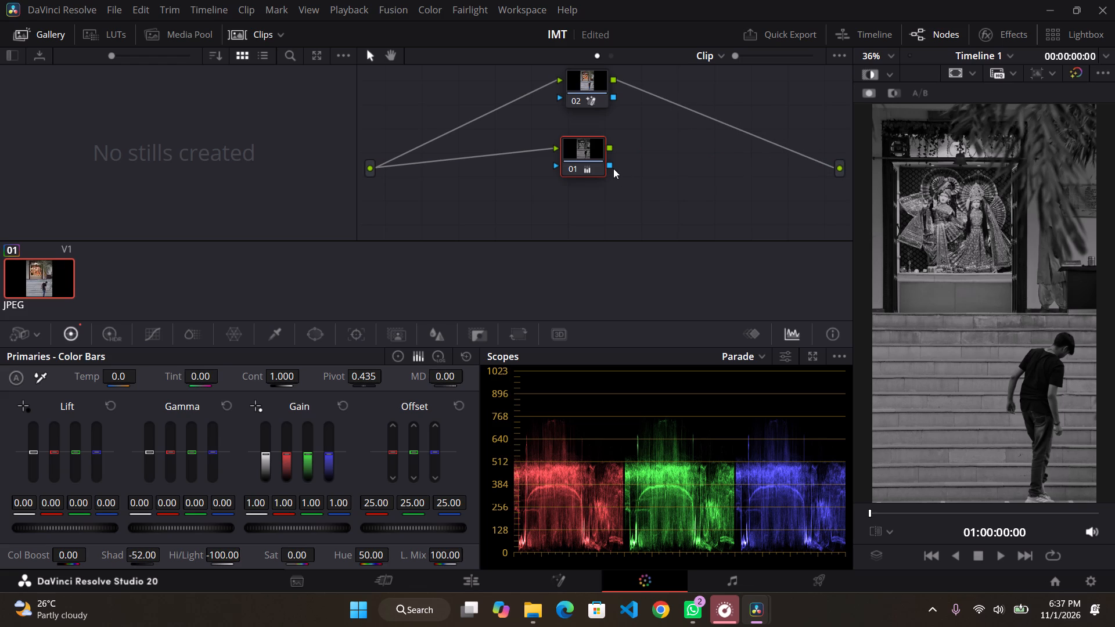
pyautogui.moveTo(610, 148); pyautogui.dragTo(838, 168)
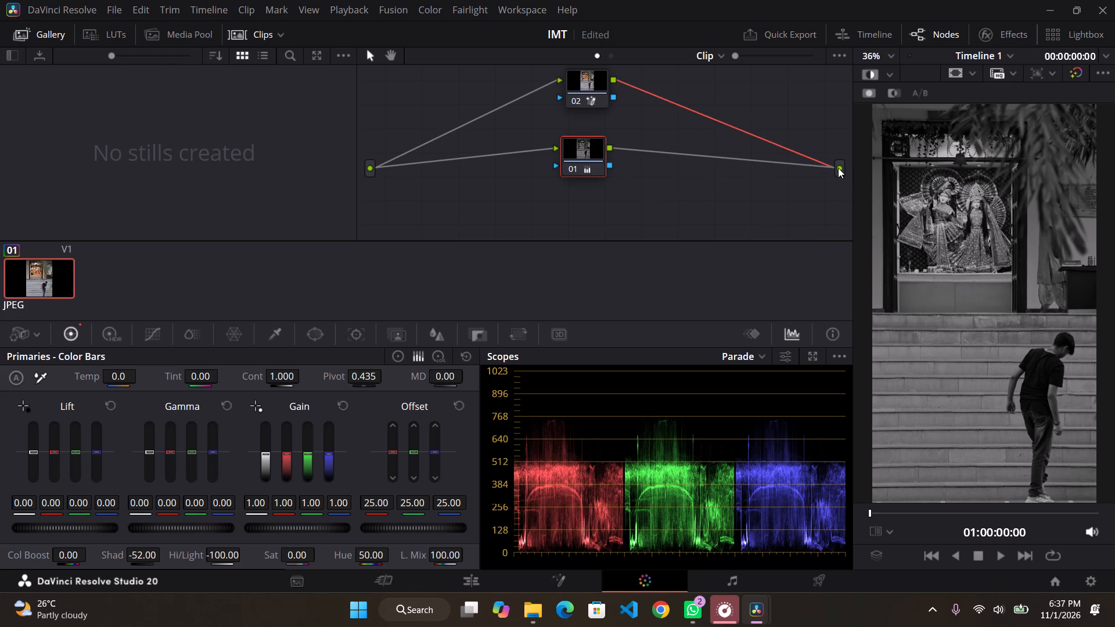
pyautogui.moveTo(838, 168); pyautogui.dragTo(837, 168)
# Delete the link from node 01 to the graph's output.
pyautogui.click(710, 139)
pyautogui.click(722, 158)
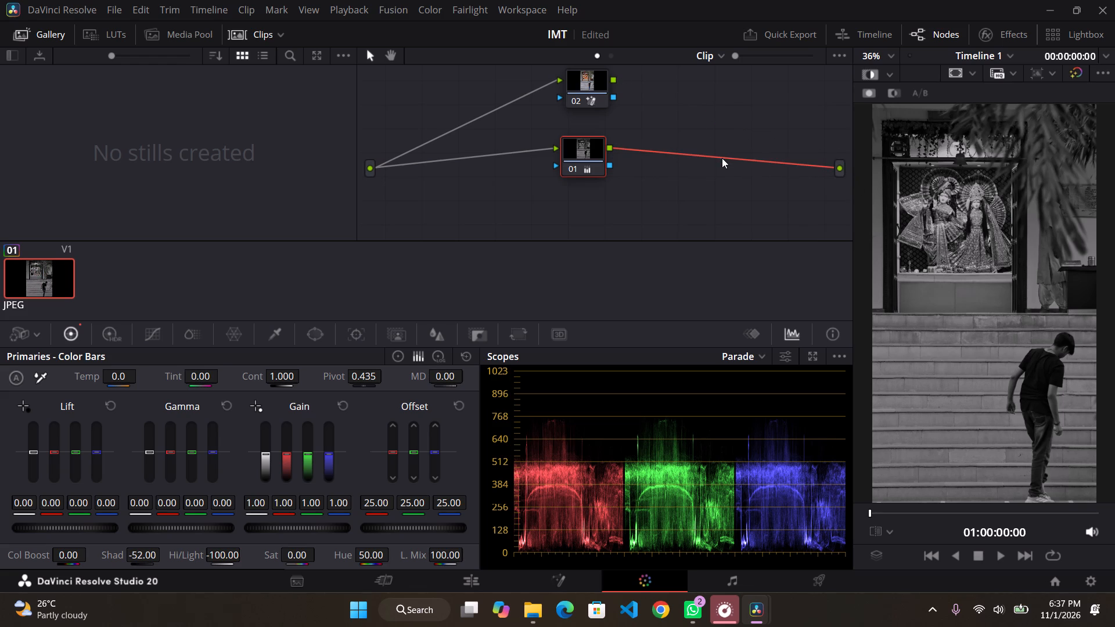
pyautogui.click(690, 148)
pyautogui.doubleClick(690, 155)
pyautogui.rightClick(690, 154)
pyautogui.click(714, 161)
# Add a Parallel Mixer, feed nodes 02 and 01 into its inputs and connect it to the graph's output.
pyautogui.rightClick(702, 133)
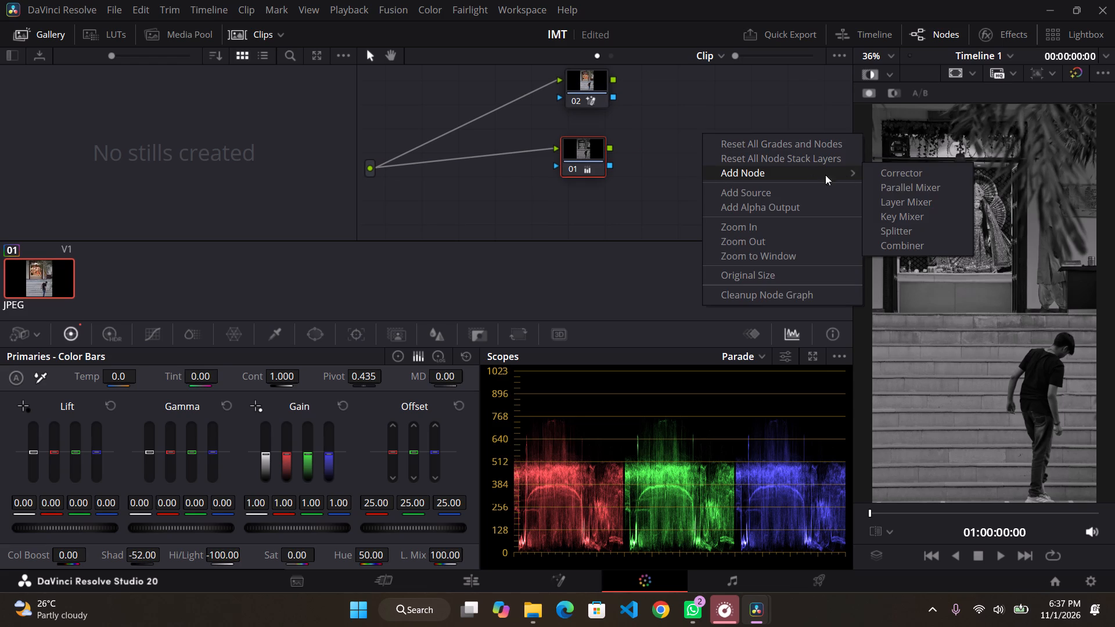
pyautogui.click(891, 182)
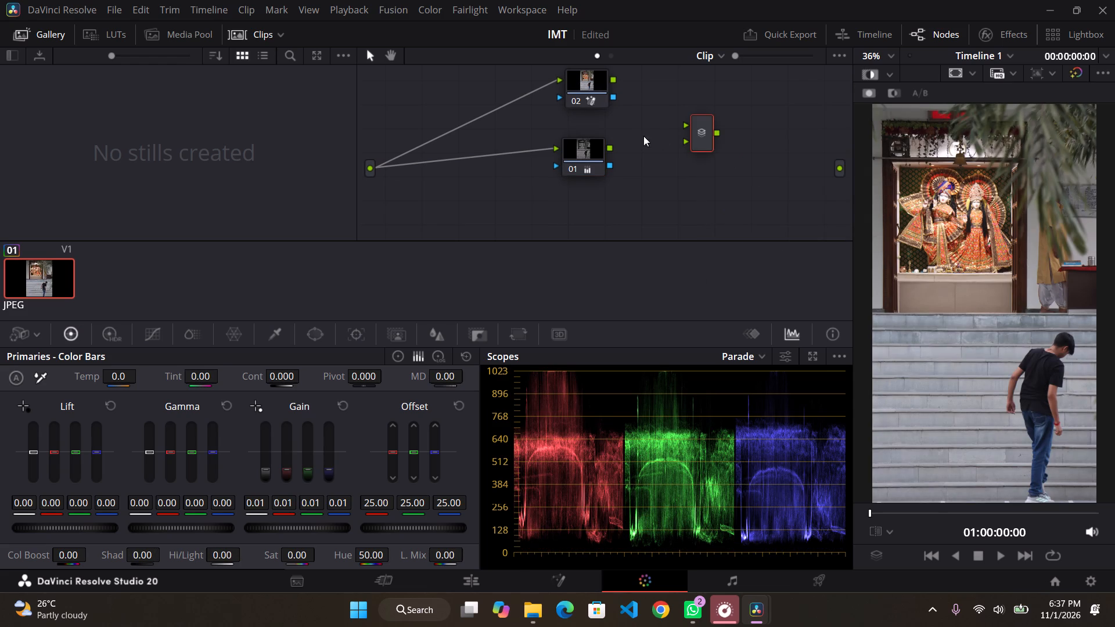
pyautogui.moveTo(610, 149); pyautogui.dragTo(685, 145)
pyautogui.moveTo(612, 76); pyautogui.dragTo(691, 124)
pyautogui.moveTo(715, 134); pyautogui.dragTo(837, 167)
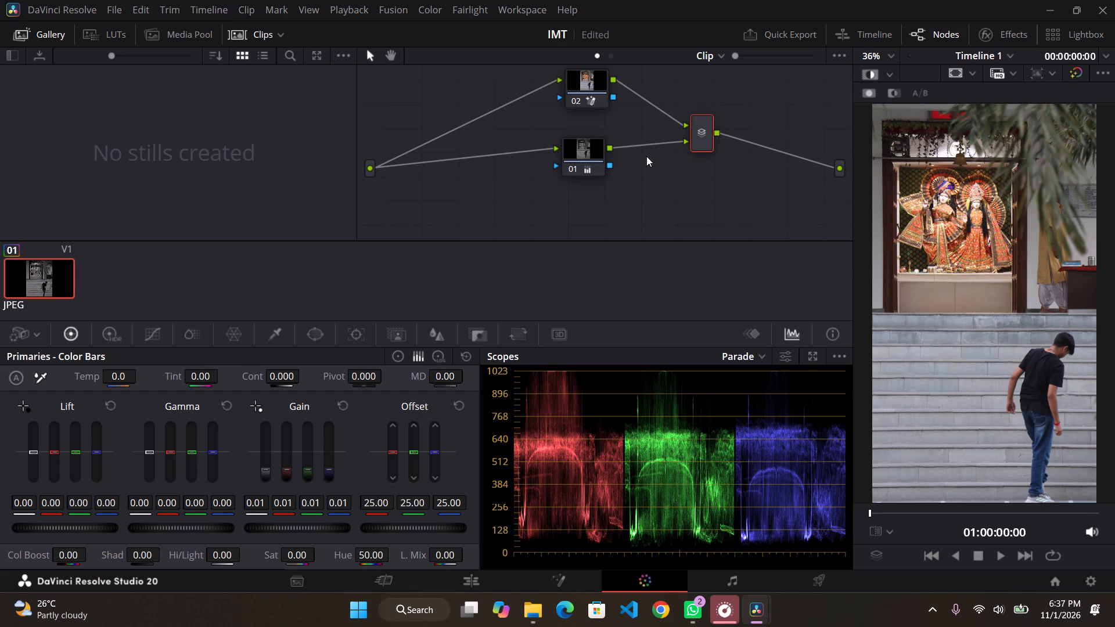
# Tidy the node graph by spacing nodes 02 and 01 vertically with the mixer between their levels.
pyautogui.moveTo(582, 154); pyautogui.dragTo(591, 177)
pyautogui.moveTo(699, 140); pyautogui.dragTo(699, 140)
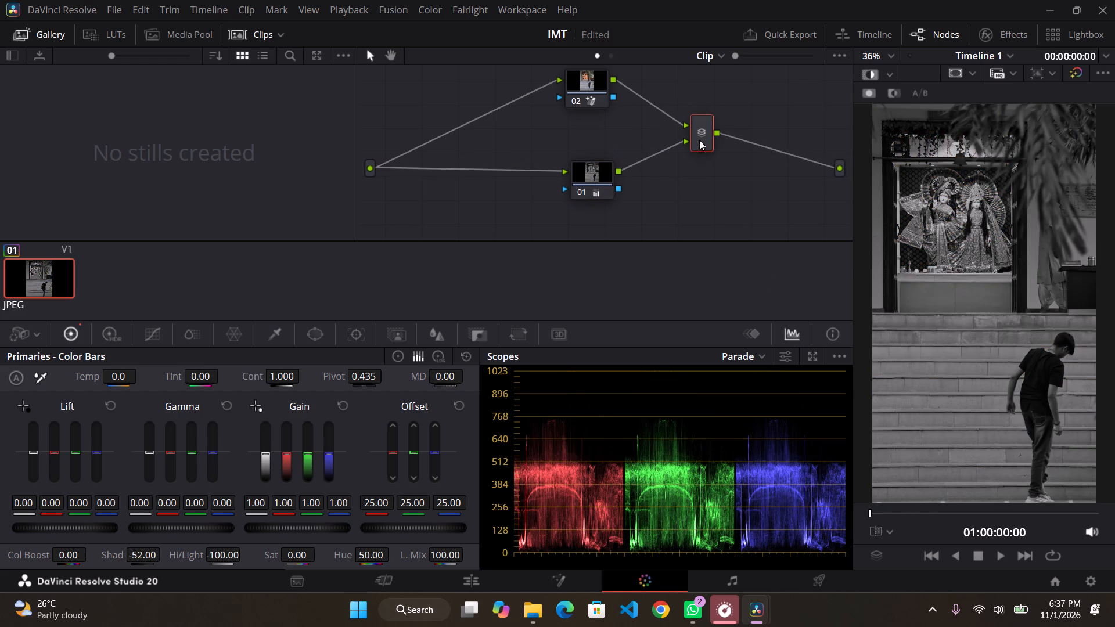
pyautogui.moveTo(699, 140); pyautogui.dragTo(704, 160)
pyautogui.moveTo(583, 85); pyautogui.dragTo(589, 111)
# Delete the Parallel Mixer that joins nodes 02 and 01.
pyautogui.click(600, 174)
pyautogui.click(699, 156)
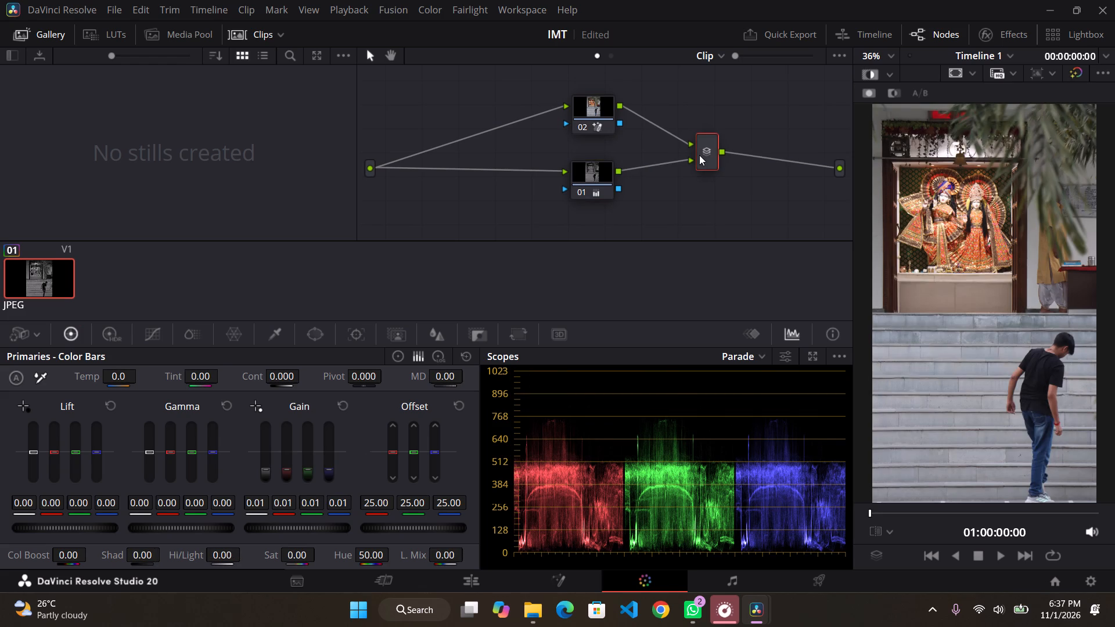
pyautogui.click(699, 155)
pyautogui.rightClick(699, 155)
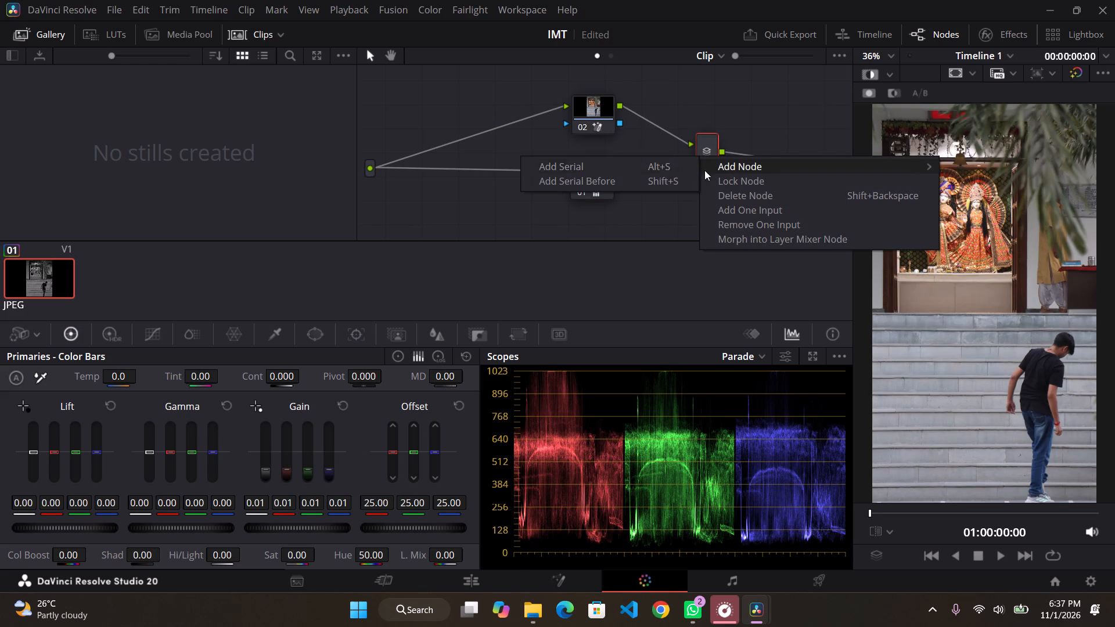
pyautogui.click(629, 227)
pyautogui.click(704, 161)
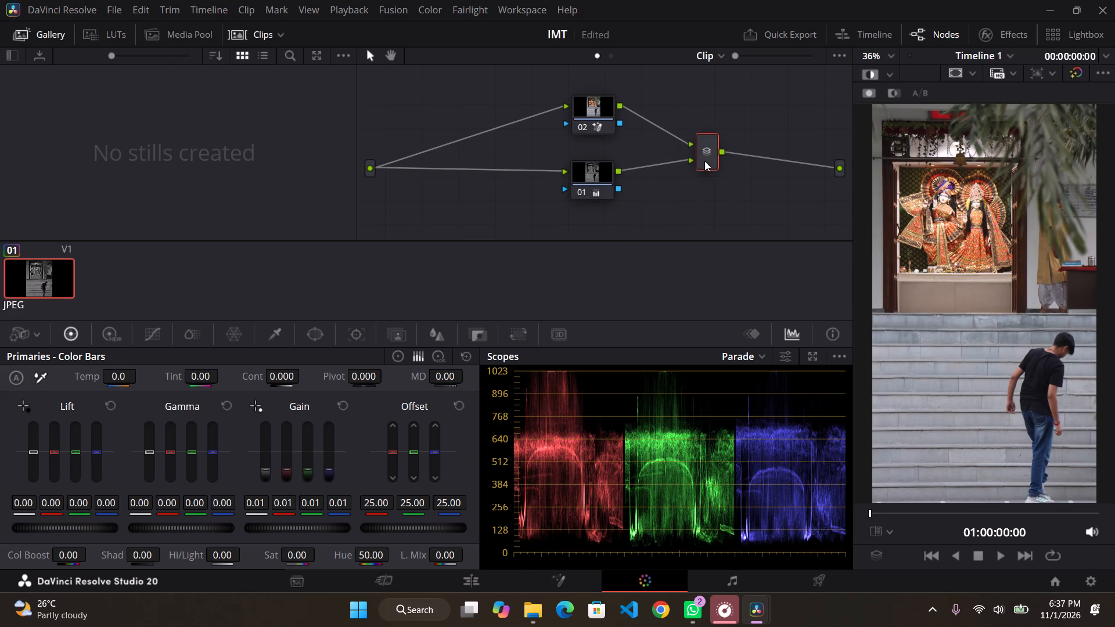
pyautogui.press('BackSpace')
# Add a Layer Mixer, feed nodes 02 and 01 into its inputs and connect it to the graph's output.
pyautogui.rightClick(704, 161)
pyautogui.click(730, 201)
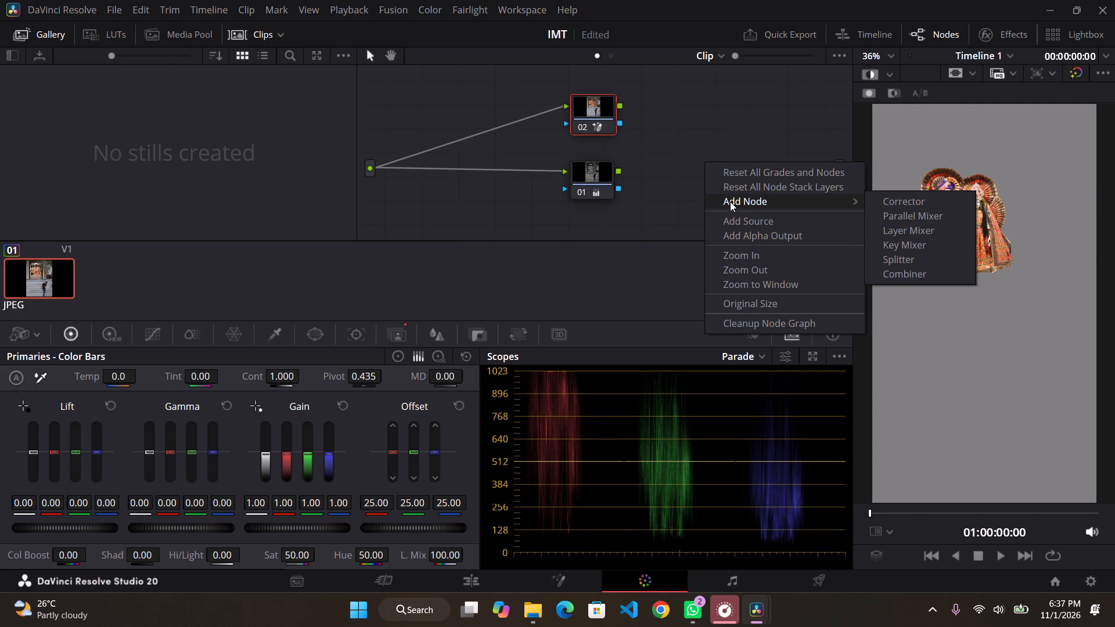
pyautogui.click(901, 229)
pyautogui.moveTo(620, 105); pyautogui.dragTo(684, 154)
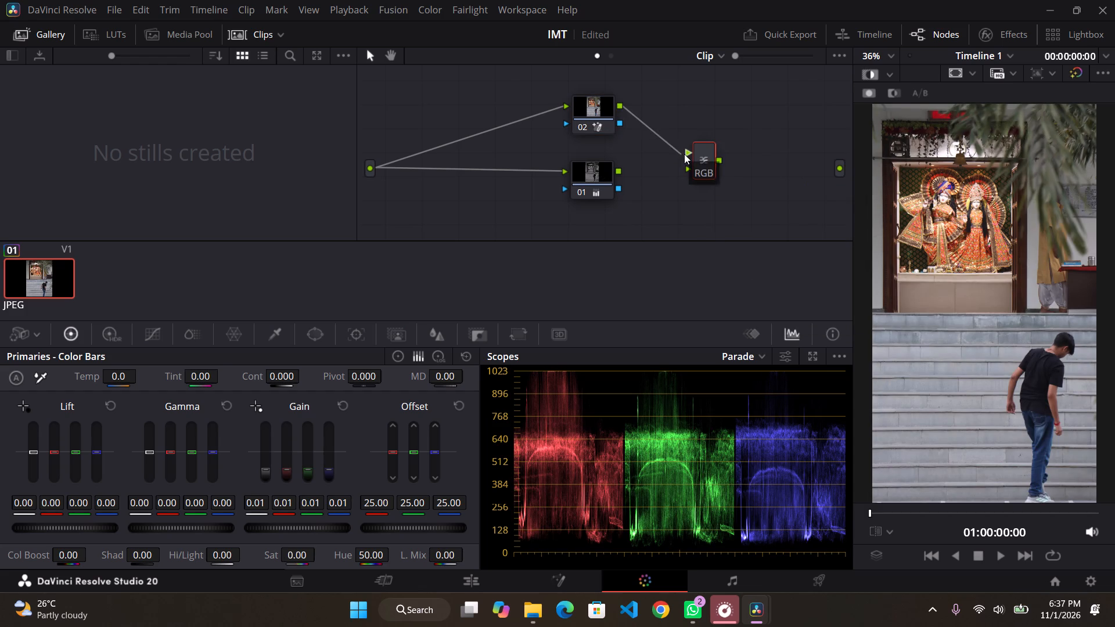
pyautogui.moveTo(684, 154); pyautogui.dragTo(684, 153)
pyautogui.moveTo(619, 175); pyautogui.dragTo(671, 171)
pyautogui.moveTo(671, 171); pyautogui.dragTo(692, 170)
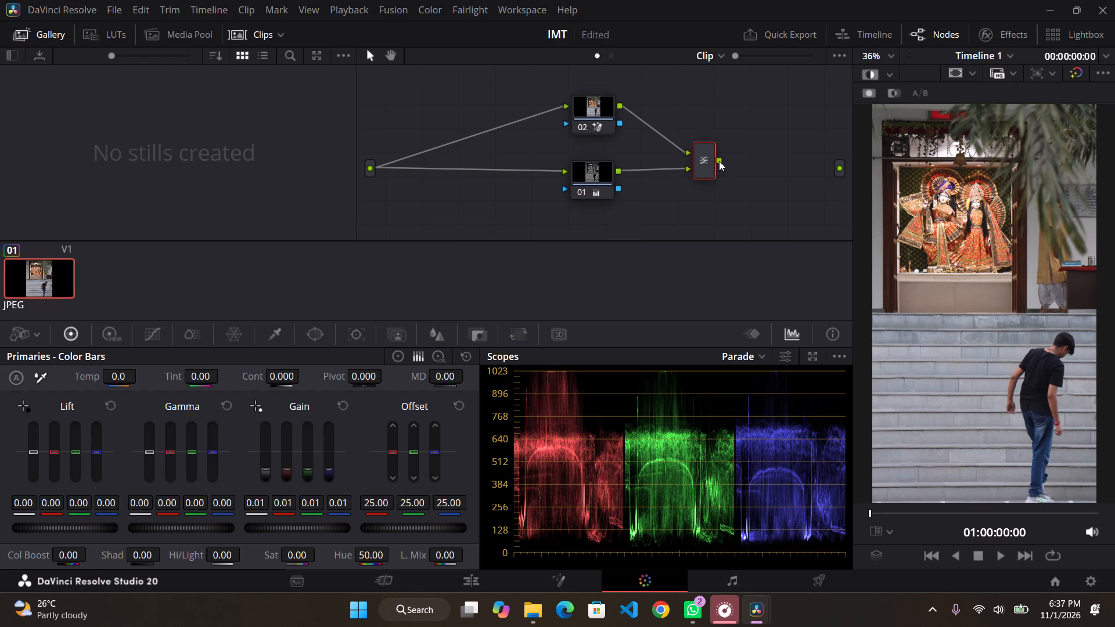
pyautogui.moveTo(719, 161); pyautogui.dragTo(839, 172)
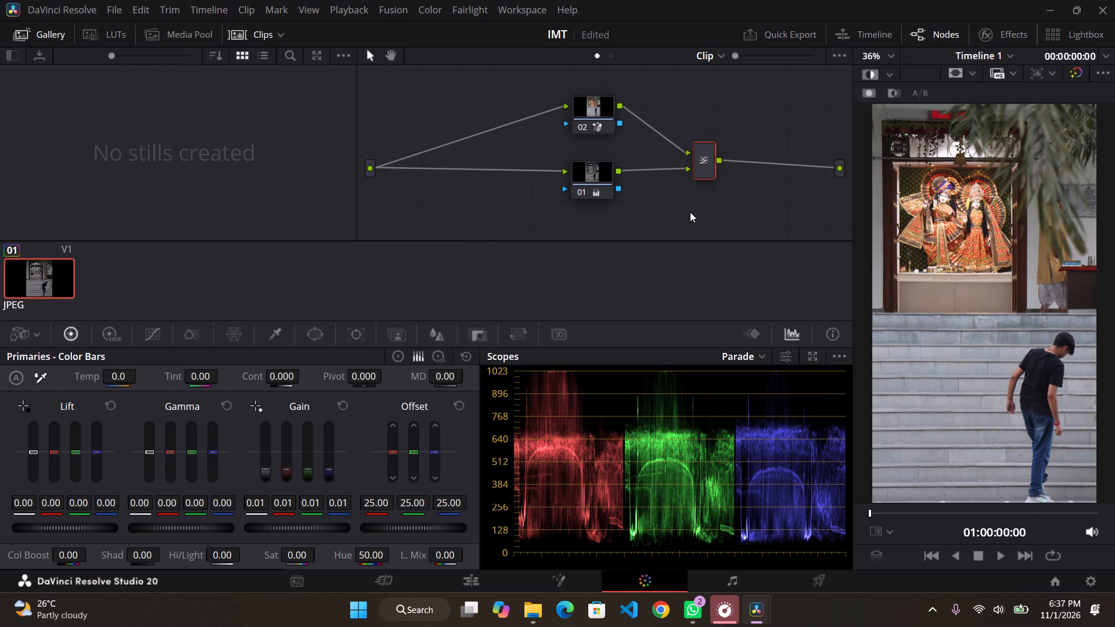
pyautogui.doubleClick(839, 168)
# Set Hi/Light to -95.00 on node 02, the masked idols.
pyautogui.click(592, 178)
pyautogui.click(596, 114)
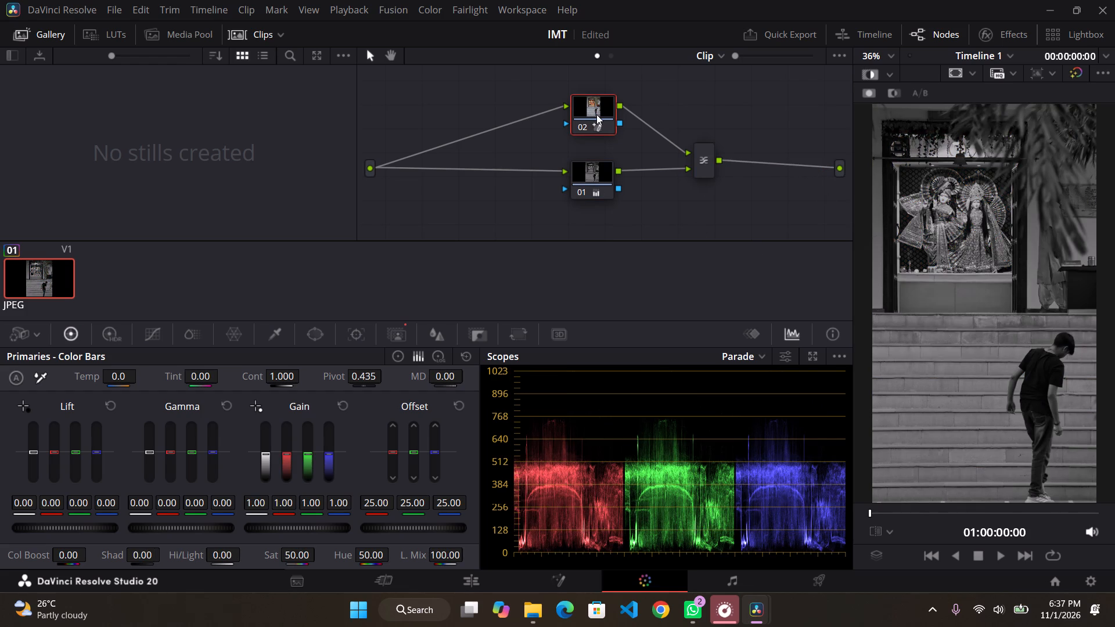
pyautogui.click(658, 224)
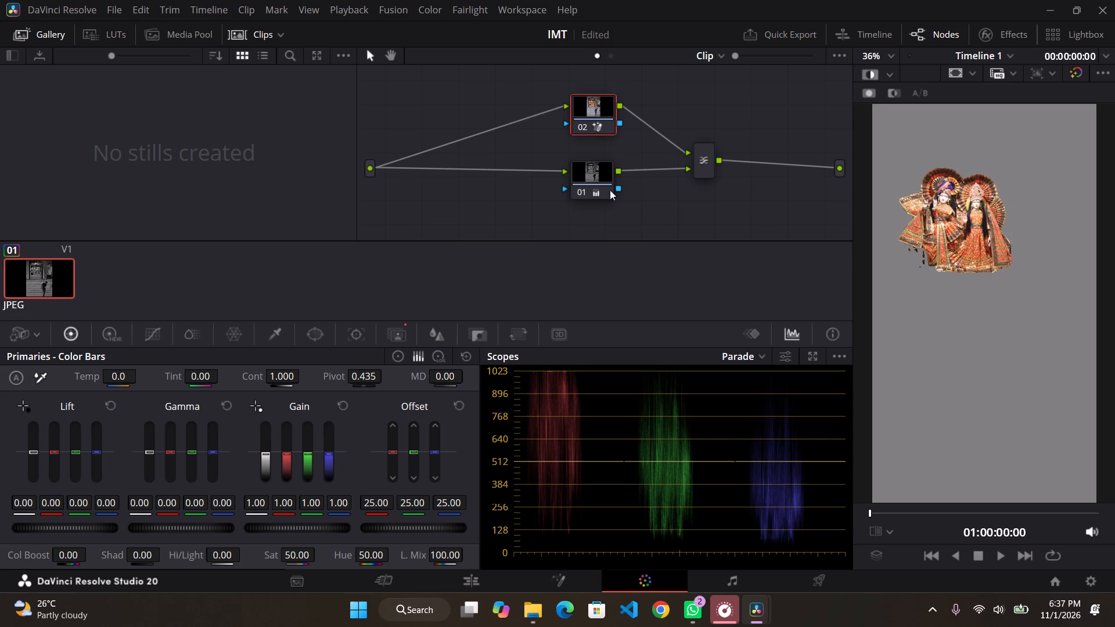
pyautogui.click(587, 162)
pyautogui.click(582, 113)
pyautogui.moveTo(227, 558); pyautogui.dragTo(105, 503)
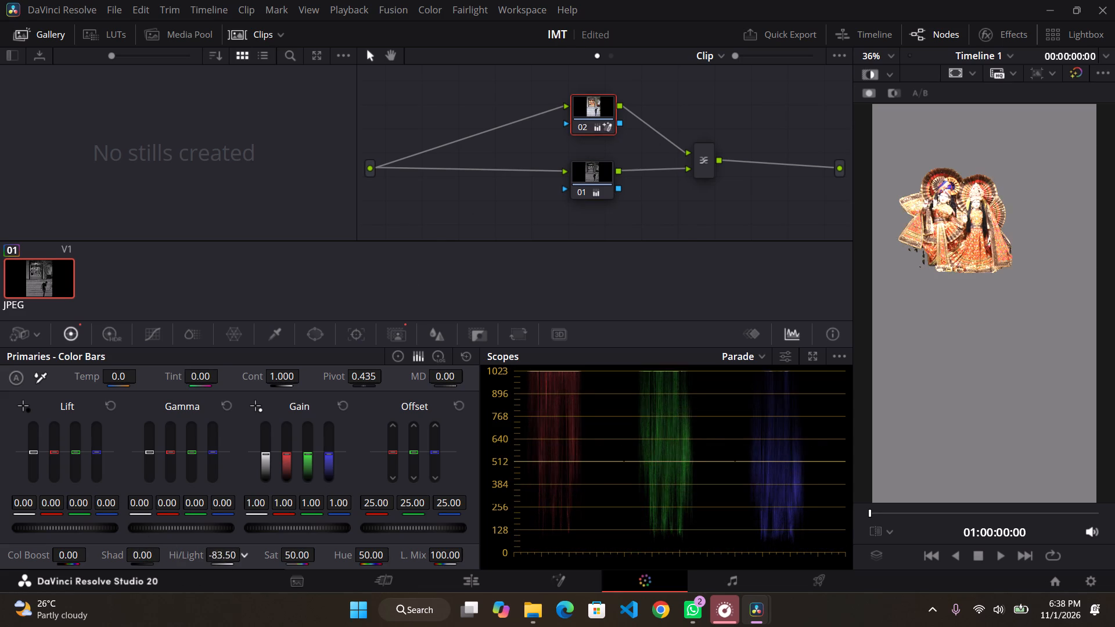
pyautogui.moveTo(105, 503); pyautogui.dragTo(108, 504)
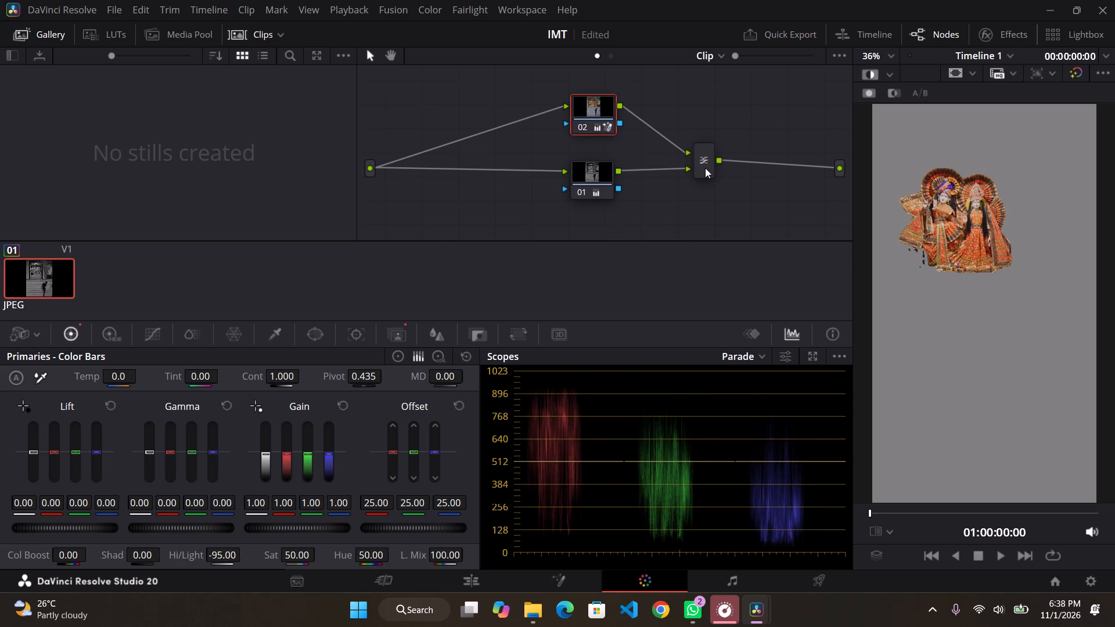
# Delete the masked node 02 from the graph, leaving only the black-and-white node 01.
pyautogui.click(705, 168)
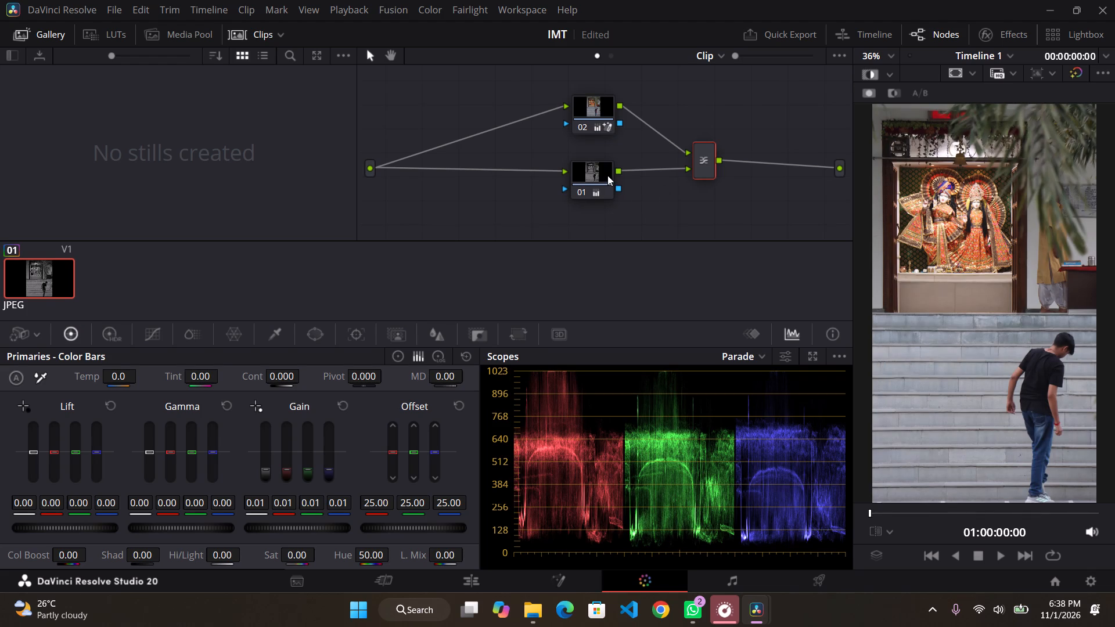
pyautogui.click(584, 173)
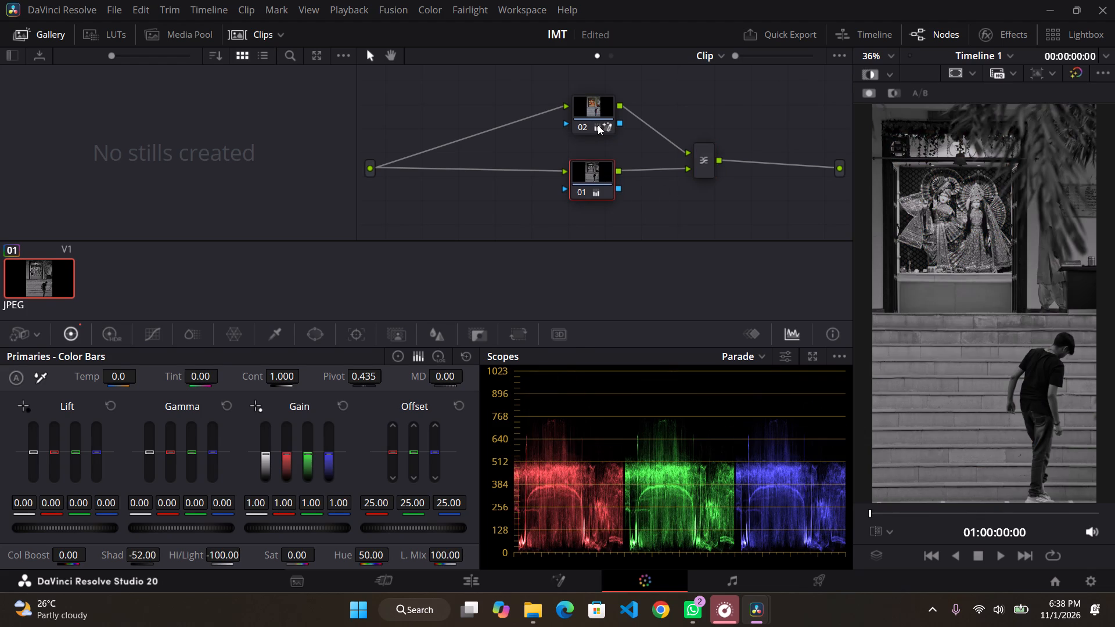
pyautogui.click(591, 111)
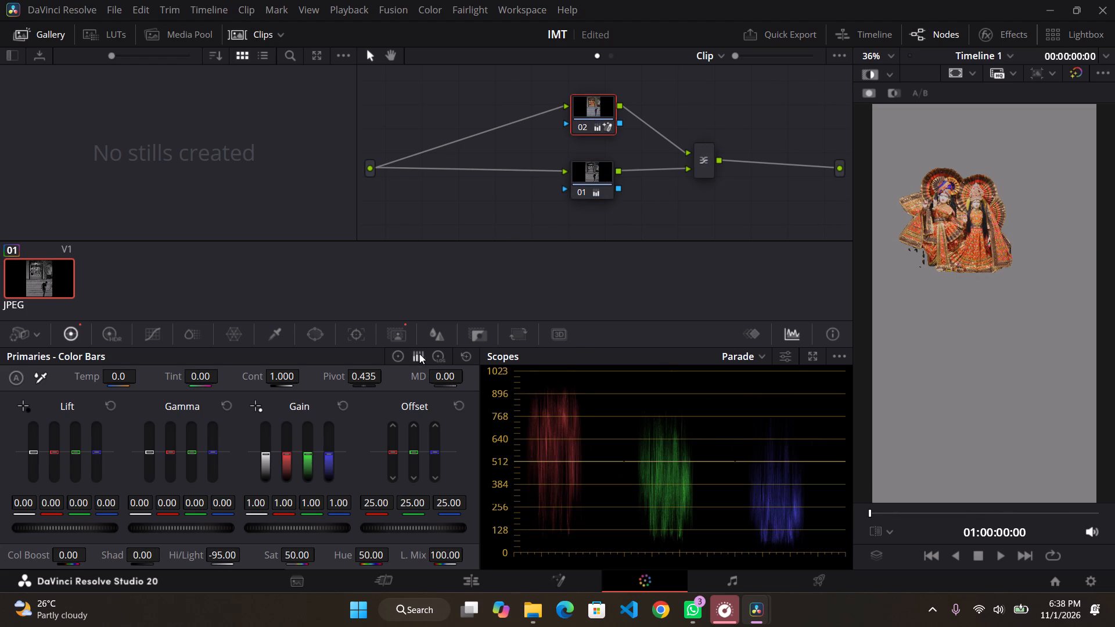
pyautogui.click(609, 201)
pyautogui.click(600, 185)
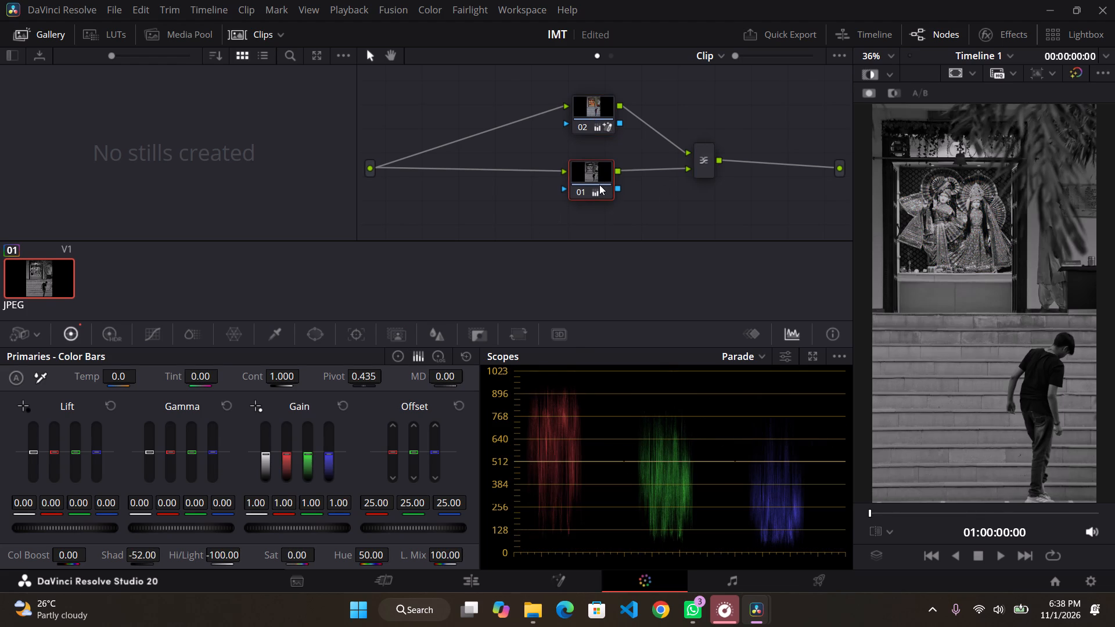
pyautogui.click(595, 116)
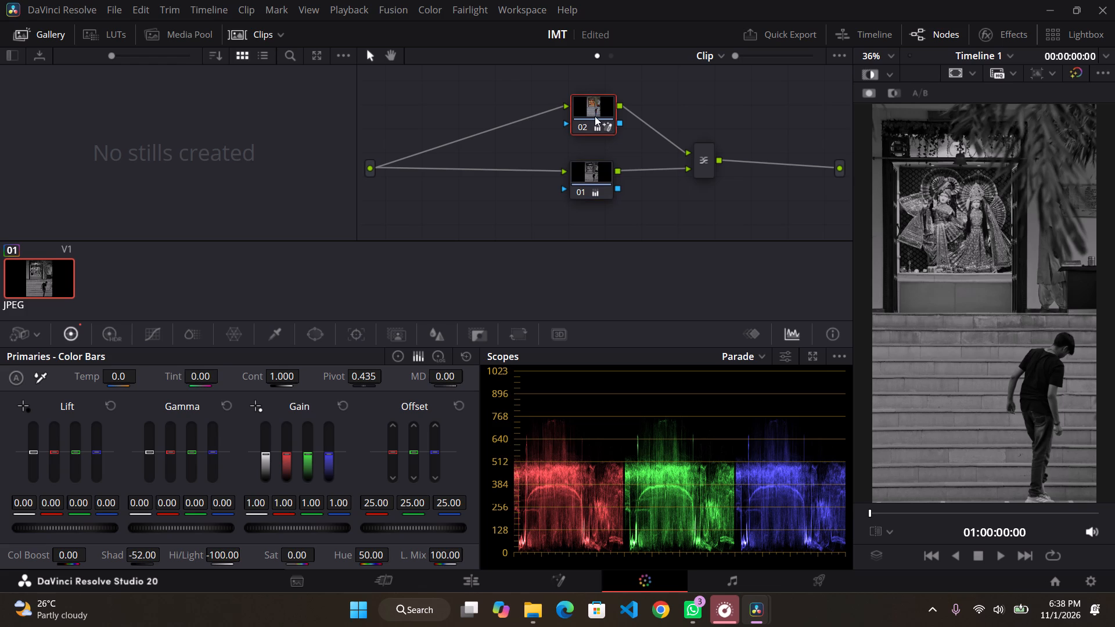
pyautogui.press('BackSpace')
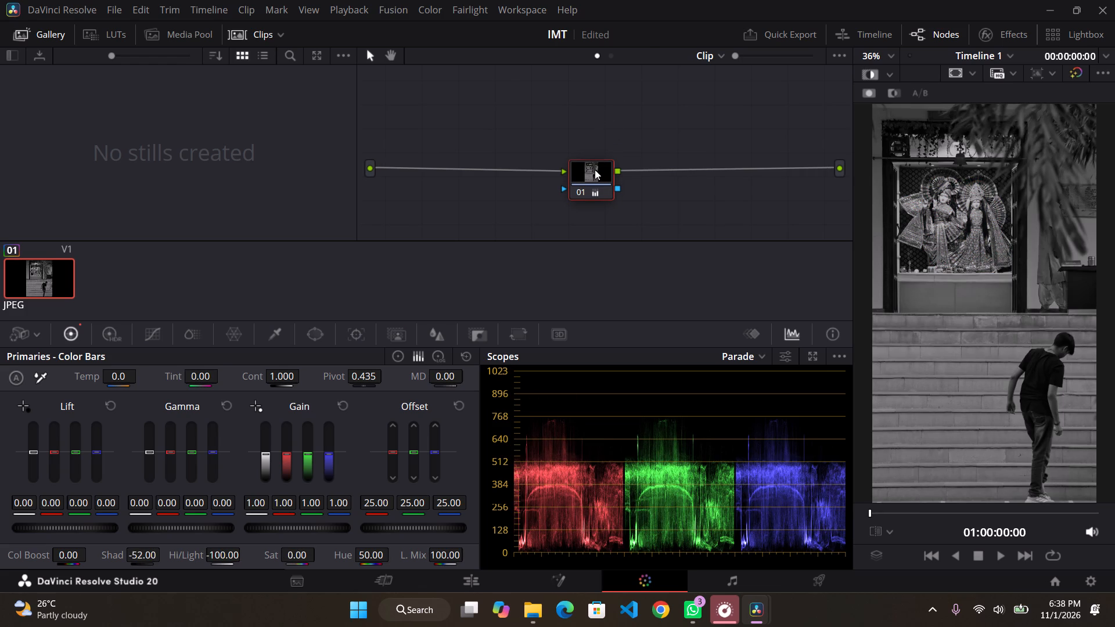
# Raise node 01 in the graph and add a layer node beneath it.
pyautogui.moveTo(595, 170); pyautogui.dragTo(595, 134)
pyautogui.rightClick(595, 134)
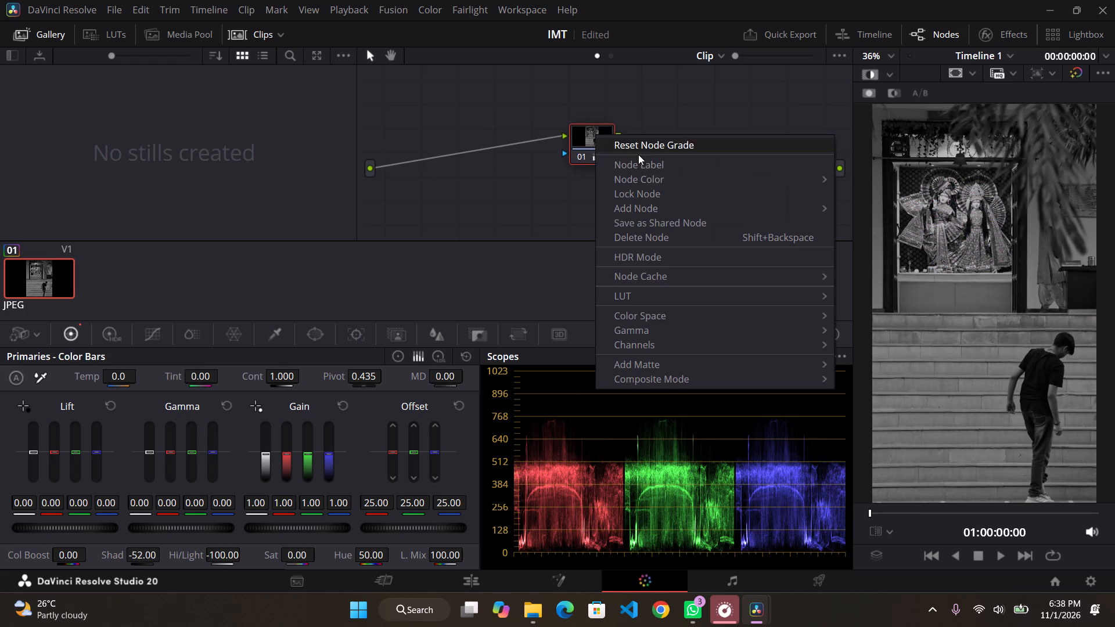
pyautogui.click(797, 211)
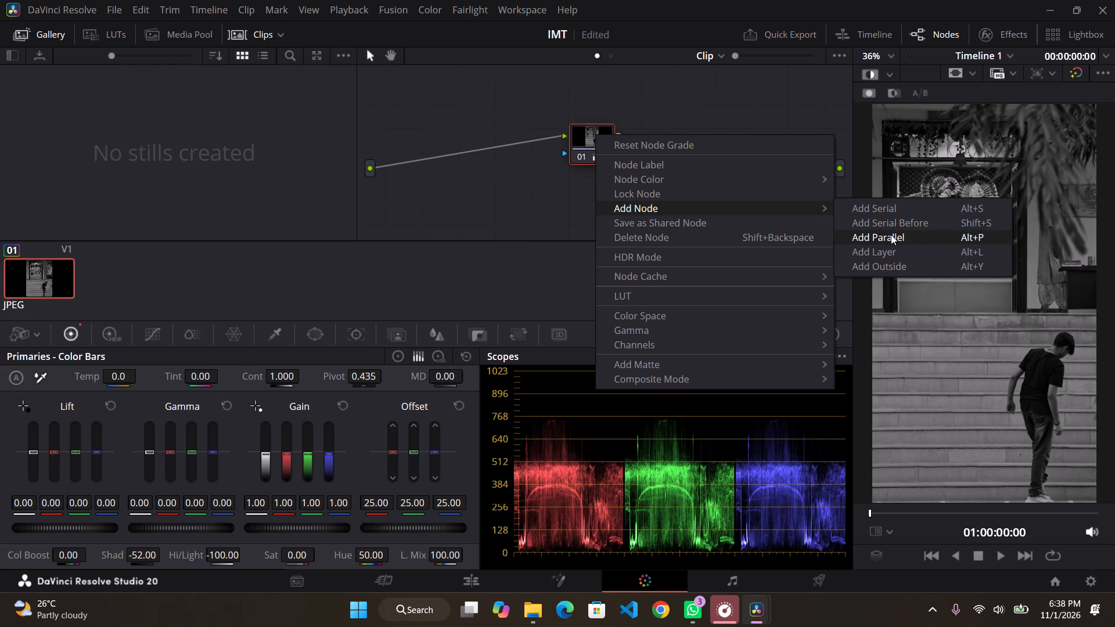
pyautogui.click(919, 252)
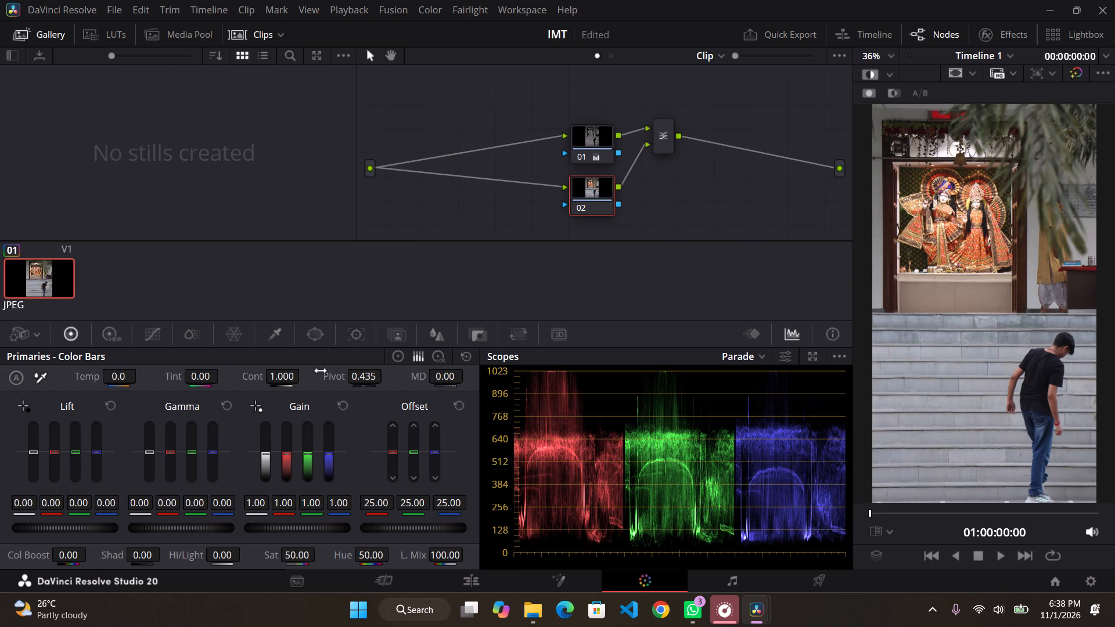
# Mask both idols on the new node 02 with AI Magic Mask, using four sample points across their faces and bodies.
pyautogui.click(395, 333)
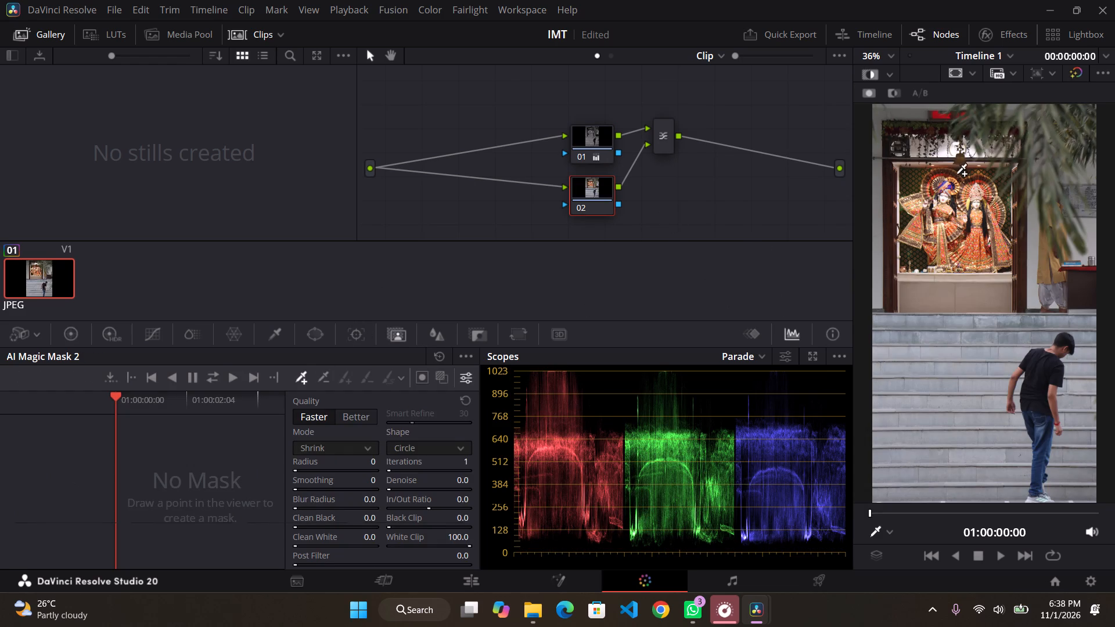
pyautogui.click(947, 192)
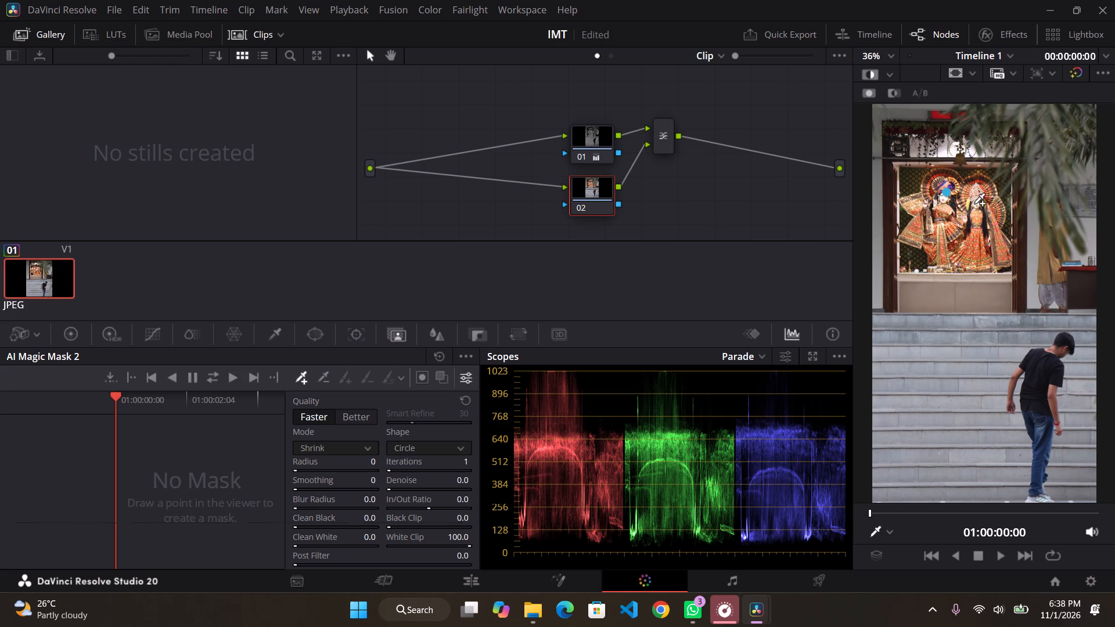
pyautogui.click(976, 205)
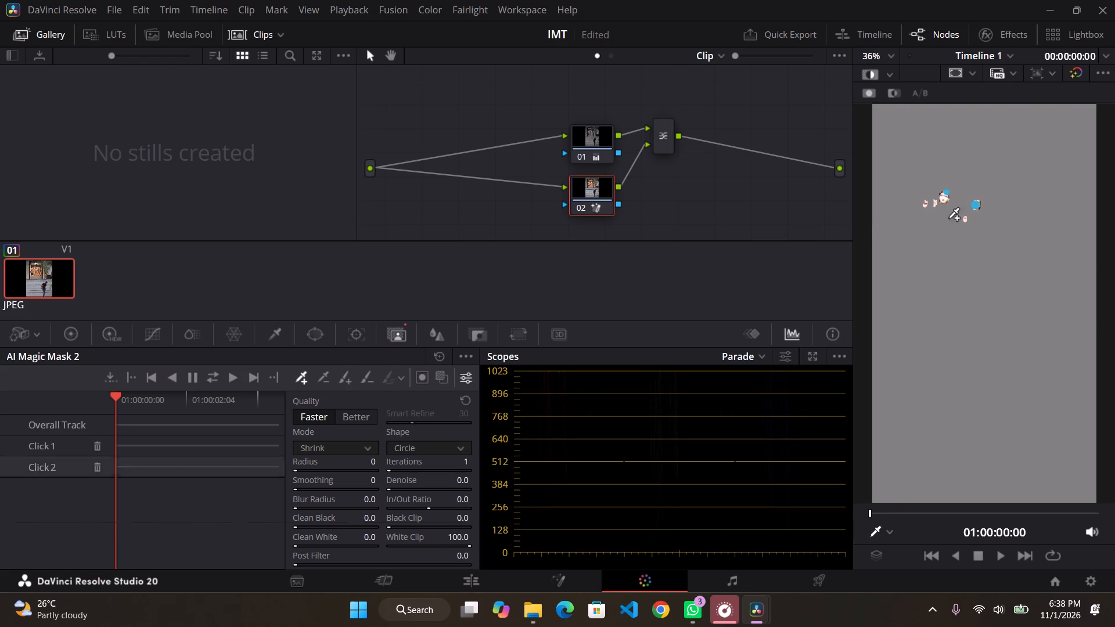
pyautogui.click(936, 226)
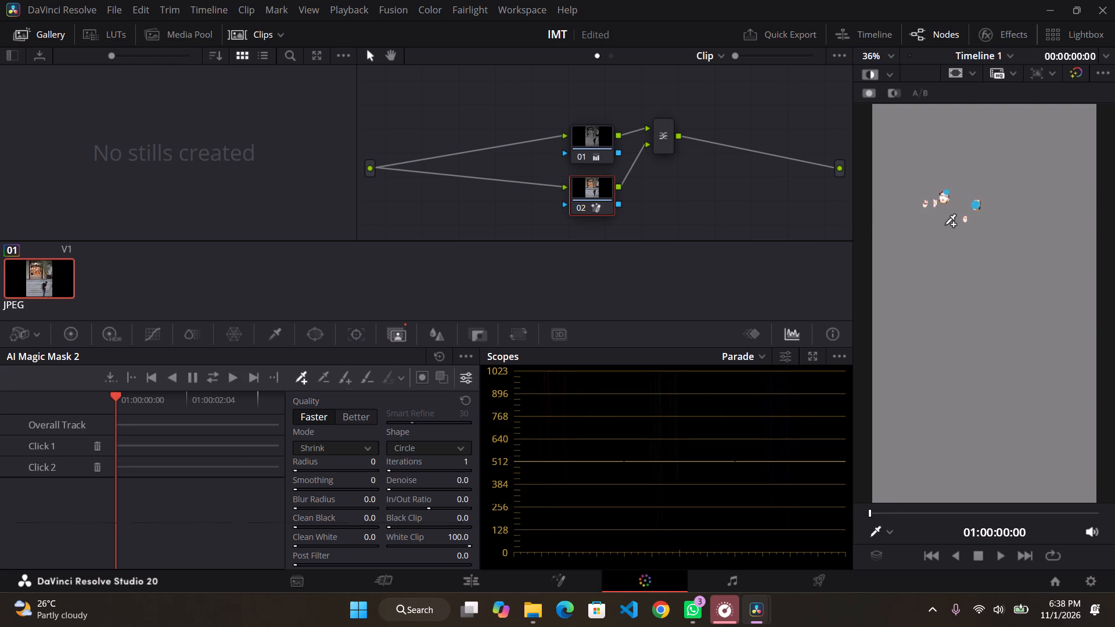
pyautogui.click(952, 226)
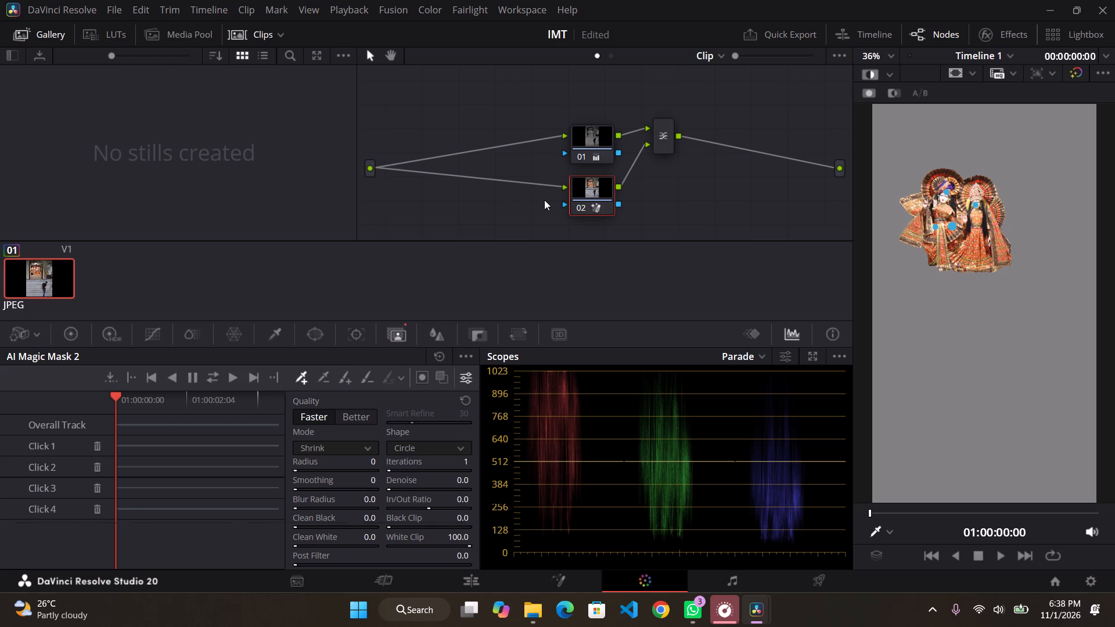
# Reposition the Layer Mixer vertically between the levels of nodes 01 and 02.
pyautogui.click(591, 143)
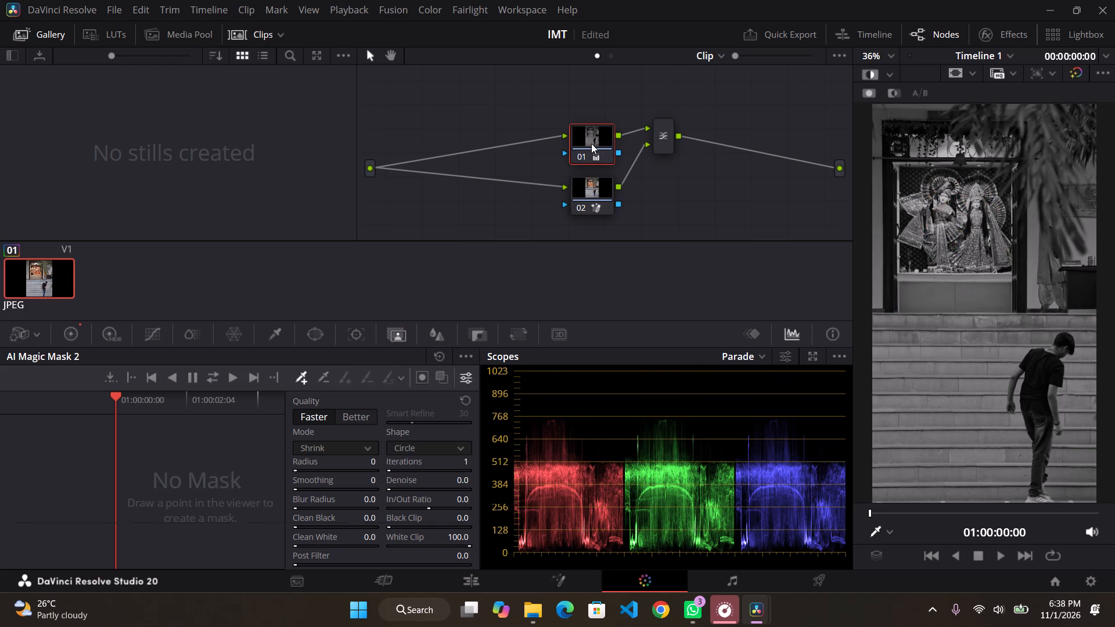
pyautogui.click(595, 189)
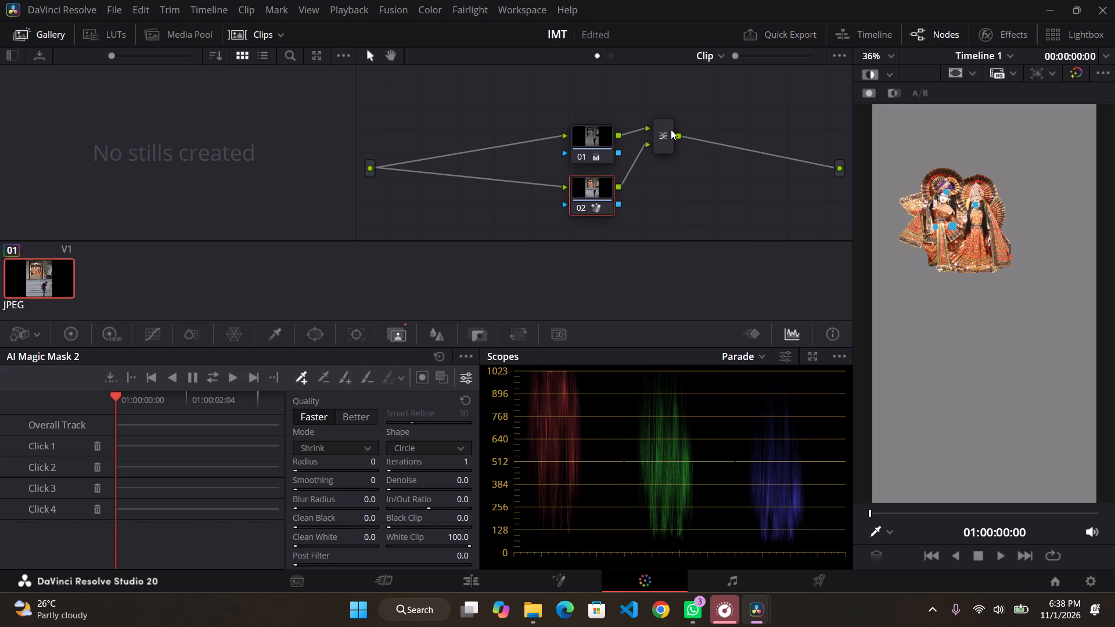
pyautogui.click(657, 145)
pyautogui.moveTo(657, 144); pyautogui.dragTo(671, 170)
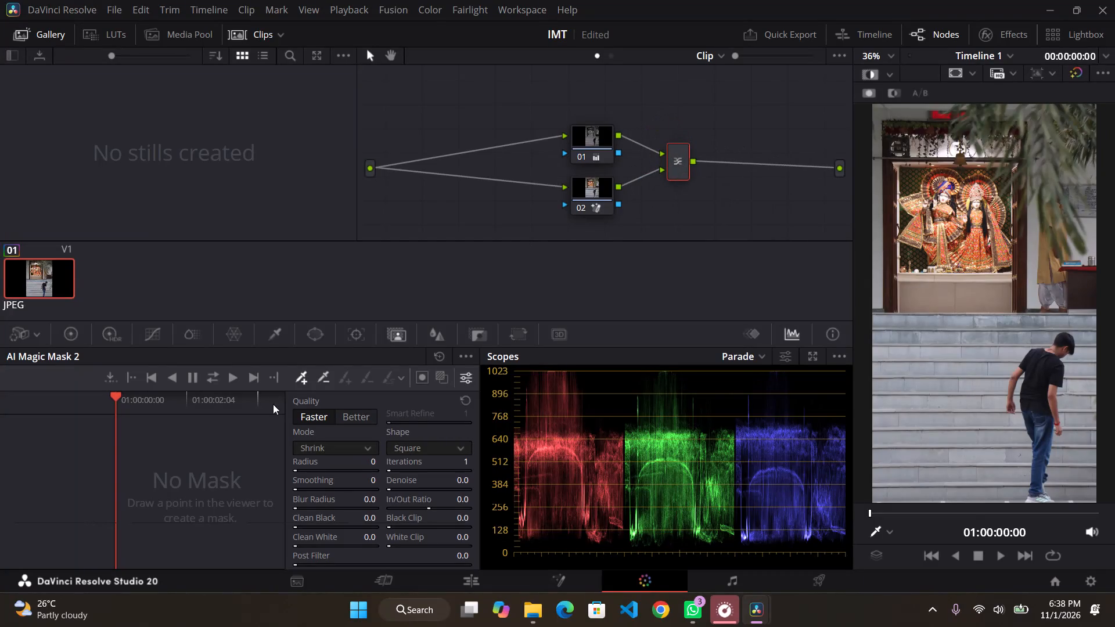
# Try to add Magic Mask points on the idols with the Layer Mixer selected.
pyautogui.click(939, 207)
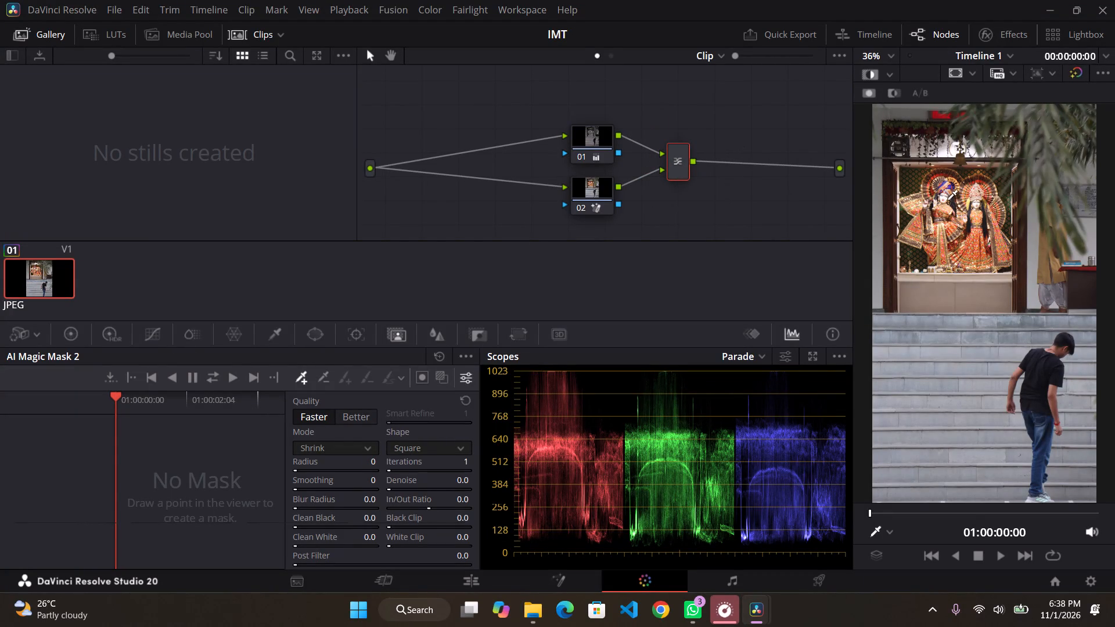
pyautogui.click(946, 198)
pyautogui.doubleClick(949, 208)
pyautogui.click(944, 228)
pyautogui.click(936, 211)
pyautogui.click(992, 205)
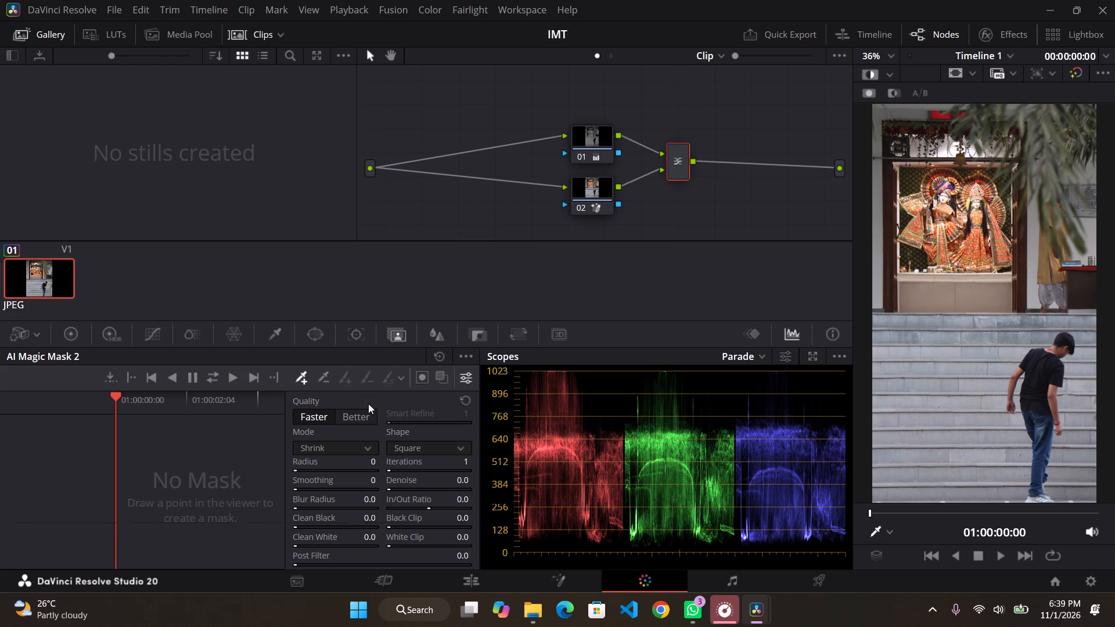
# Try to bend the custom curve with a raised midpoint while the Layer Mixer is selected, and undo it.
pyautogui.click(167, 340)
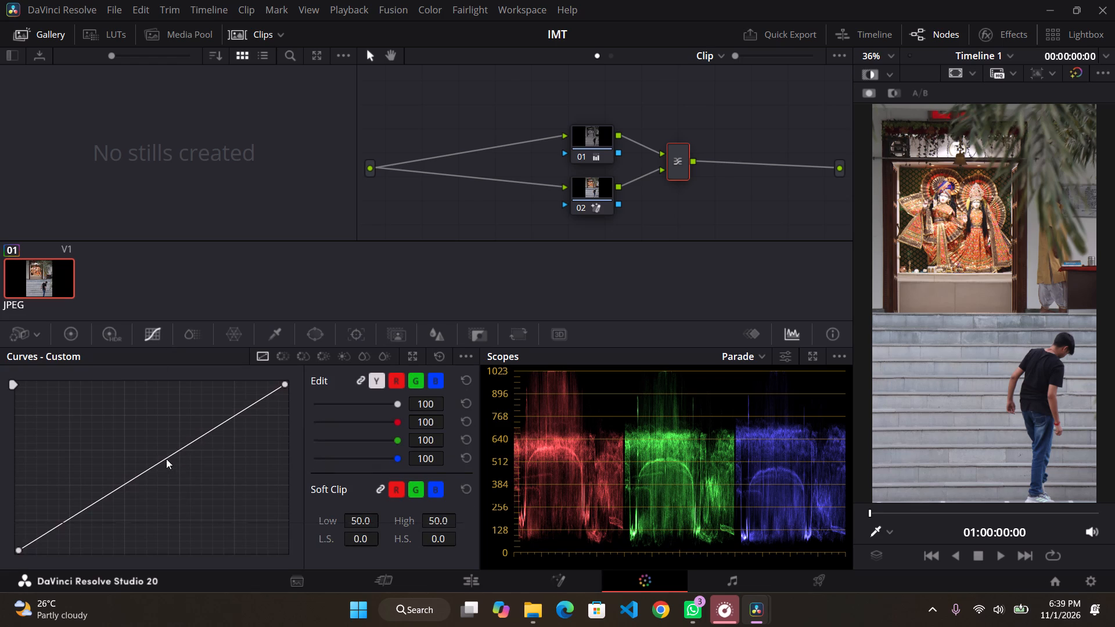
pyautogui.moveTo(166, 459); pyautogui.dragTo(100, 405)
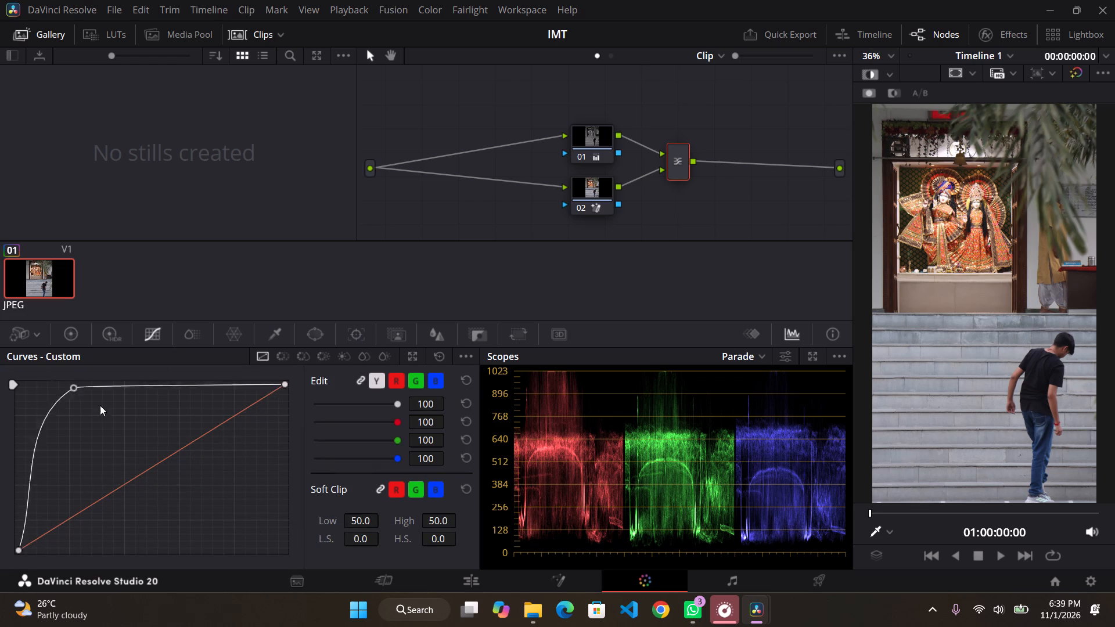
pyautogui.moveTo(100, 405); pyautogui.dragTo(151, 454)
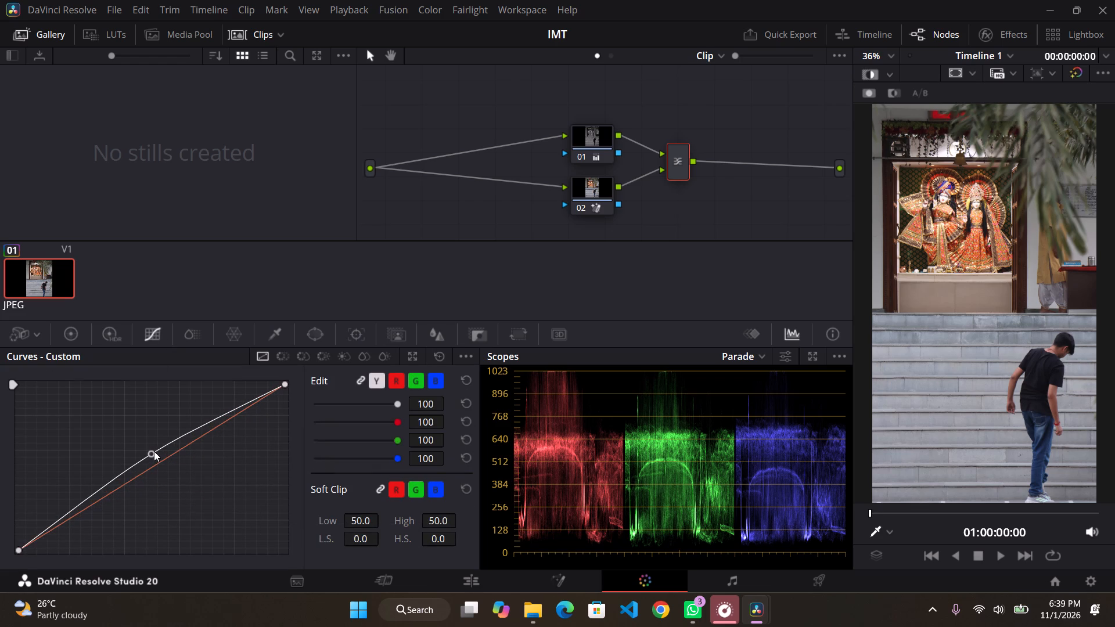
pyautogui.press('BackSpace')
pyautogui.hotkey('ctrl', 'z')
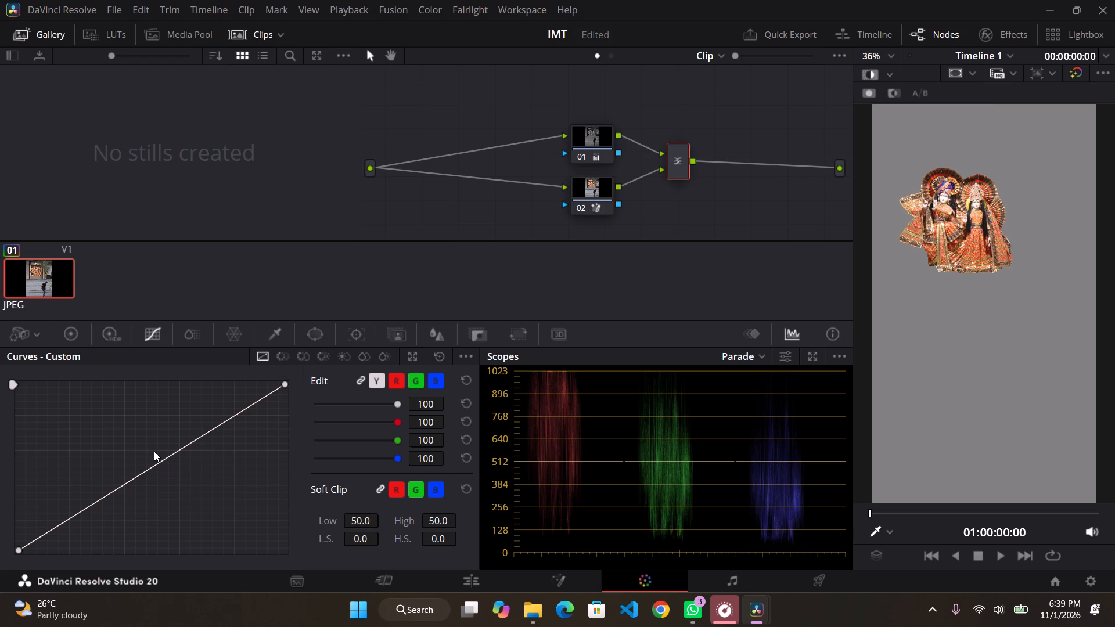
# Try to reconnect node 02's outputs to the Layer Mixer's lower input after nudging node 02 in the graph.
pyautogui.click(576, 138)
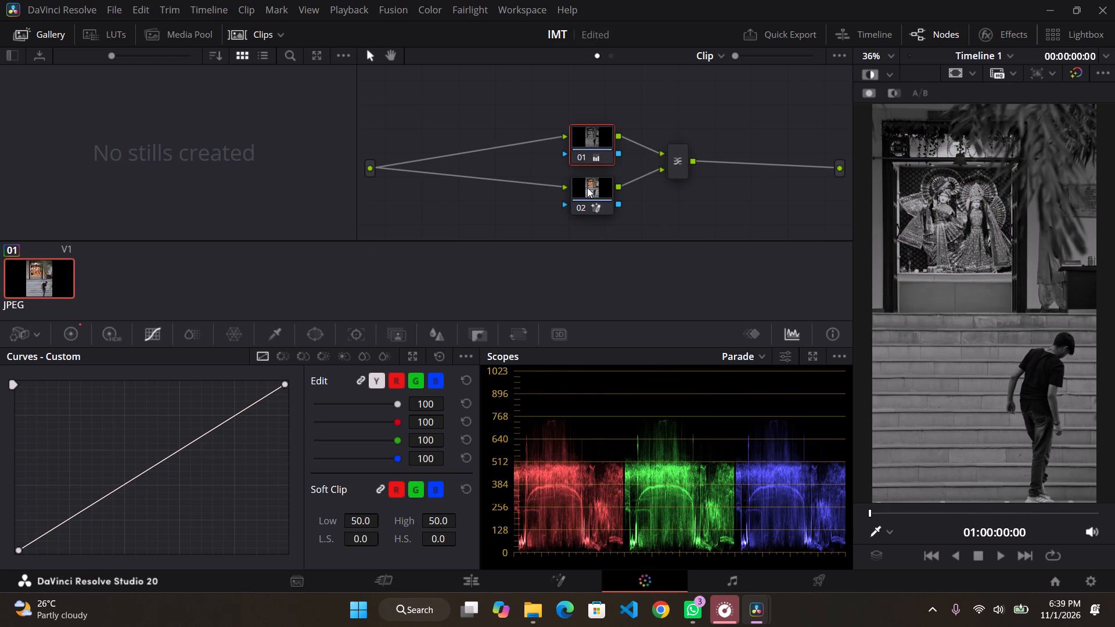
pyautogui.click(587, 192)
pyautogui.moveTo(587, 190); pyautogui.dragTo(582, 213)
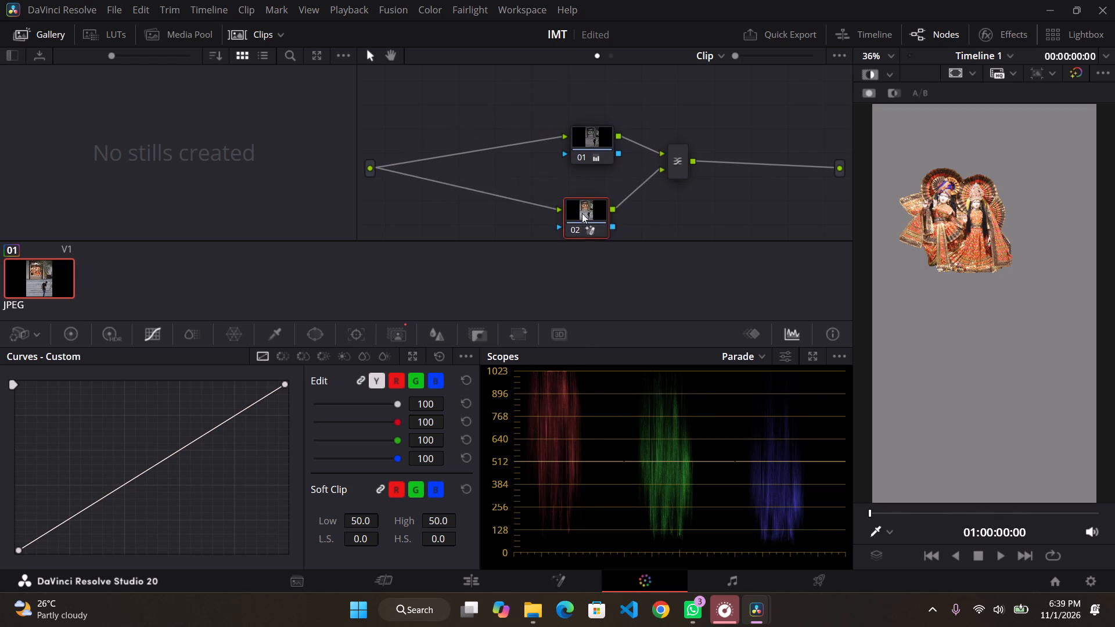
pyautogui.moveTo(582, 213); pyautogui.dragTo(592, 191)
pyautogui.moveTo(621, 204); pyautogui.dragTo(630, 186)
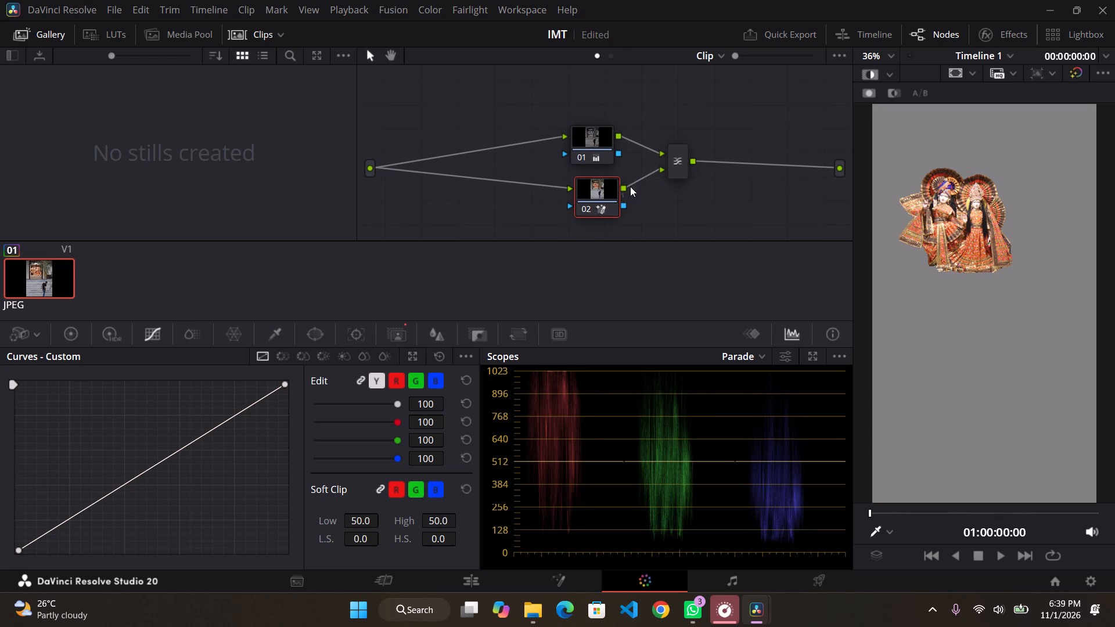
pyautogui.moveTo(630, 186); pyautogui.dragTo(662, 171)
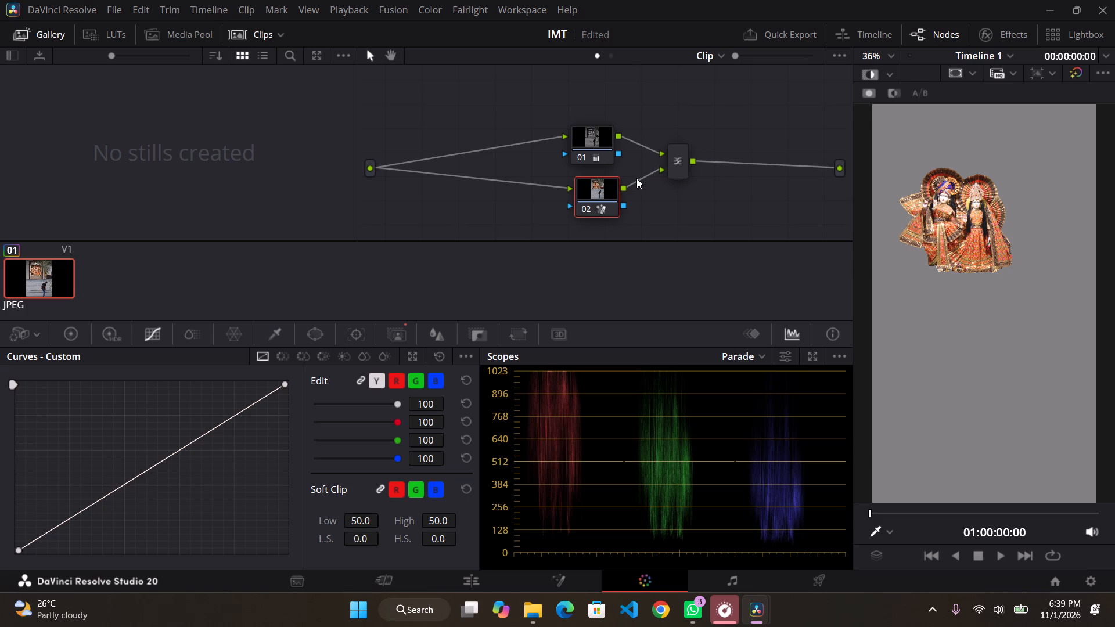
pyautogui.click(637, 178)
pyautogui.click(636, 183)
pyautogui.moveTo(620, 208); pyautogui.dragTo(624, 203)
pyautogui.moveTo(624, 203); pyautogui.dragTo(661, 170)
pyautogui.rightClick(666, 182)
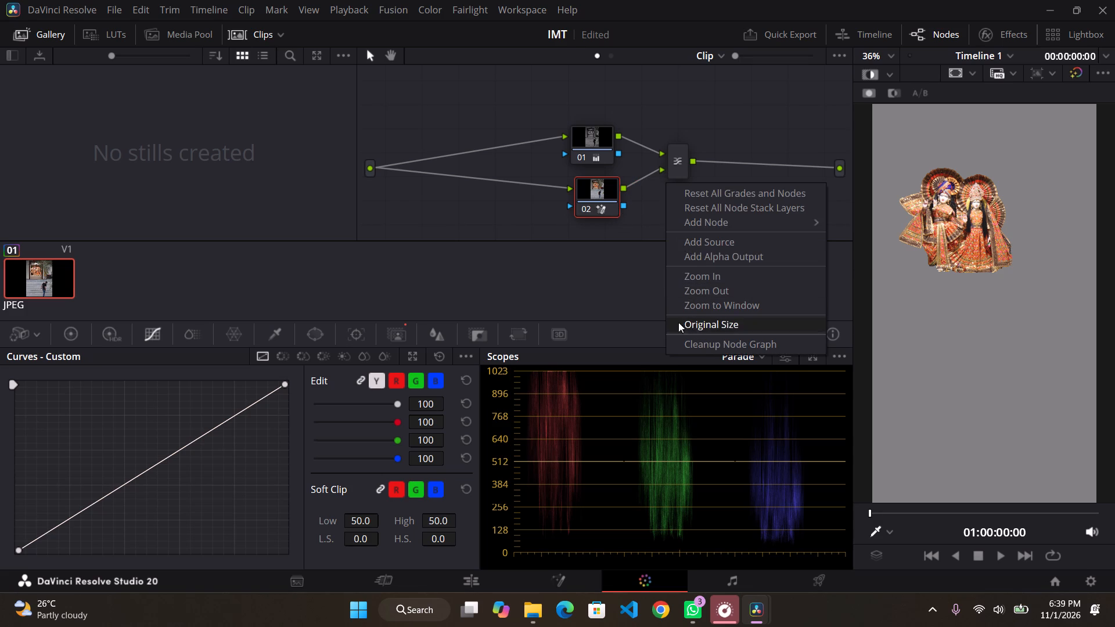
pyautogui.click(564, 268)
# Inspect nodes 01, 02 and the Layer Mixer in the viewer, switching both nodes off and back on.
pyautogui.click(594, 136)
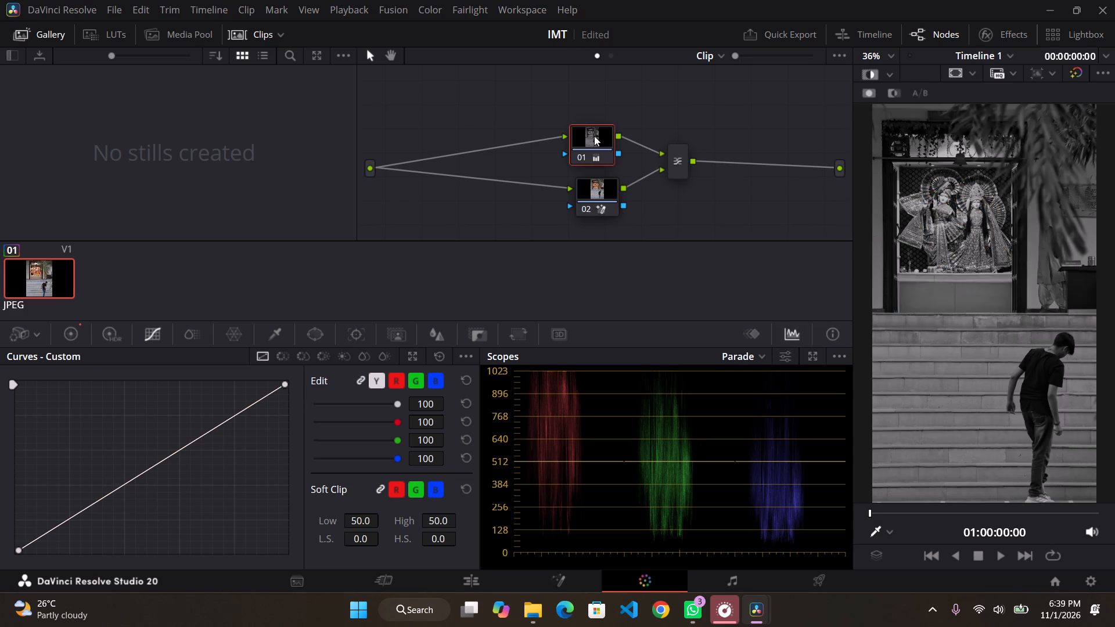
pyautogui.click(678, 158)
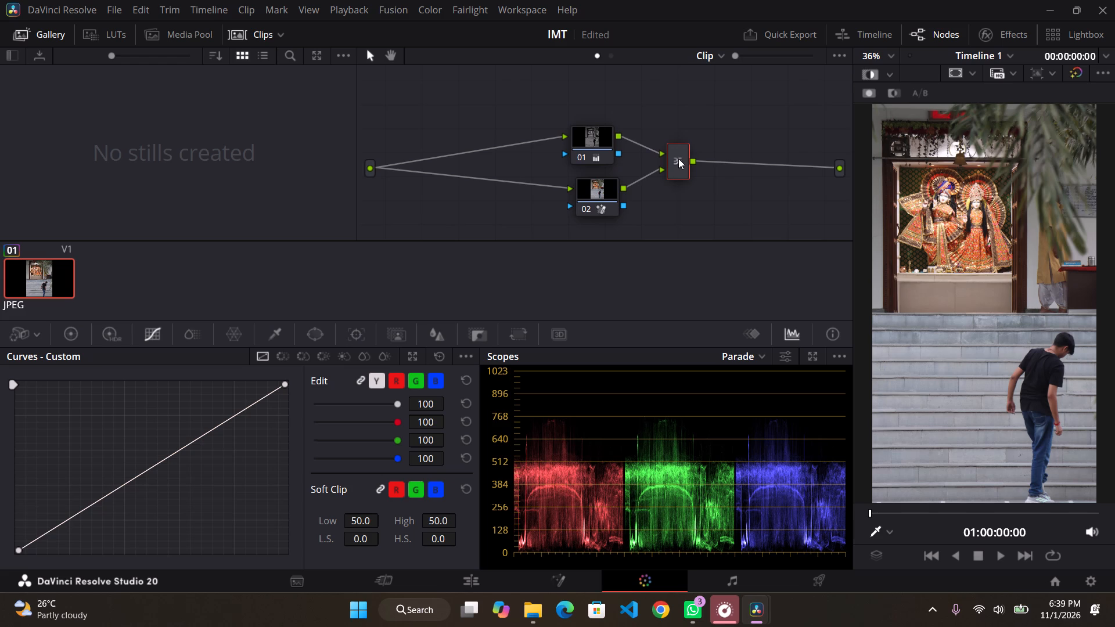
pyautogui.click(589, 152)
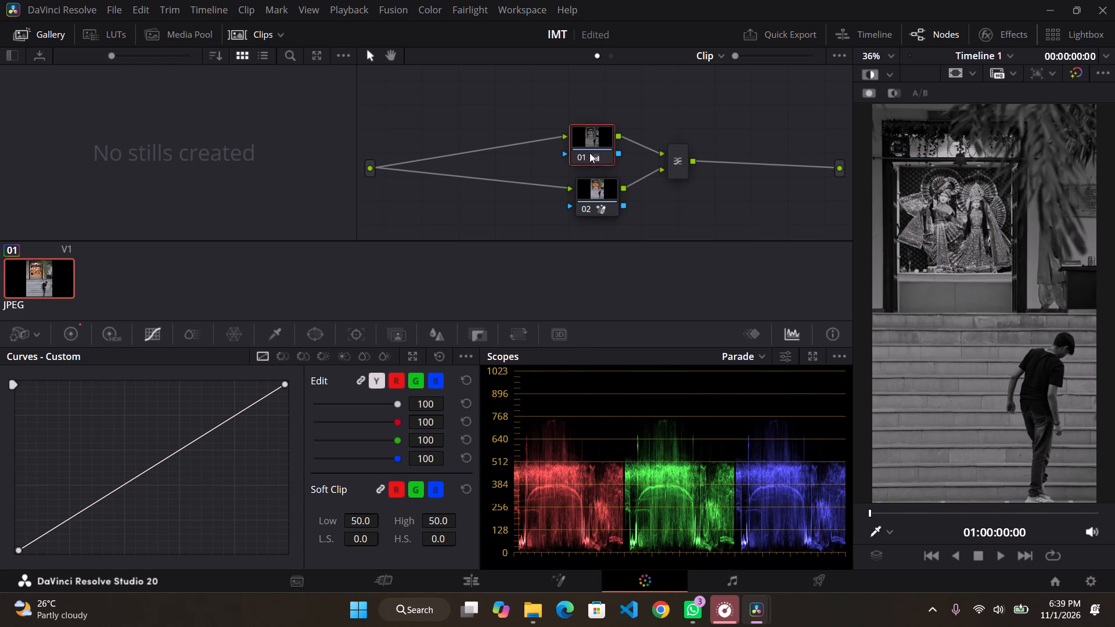
pyautogui.click(603, 193)
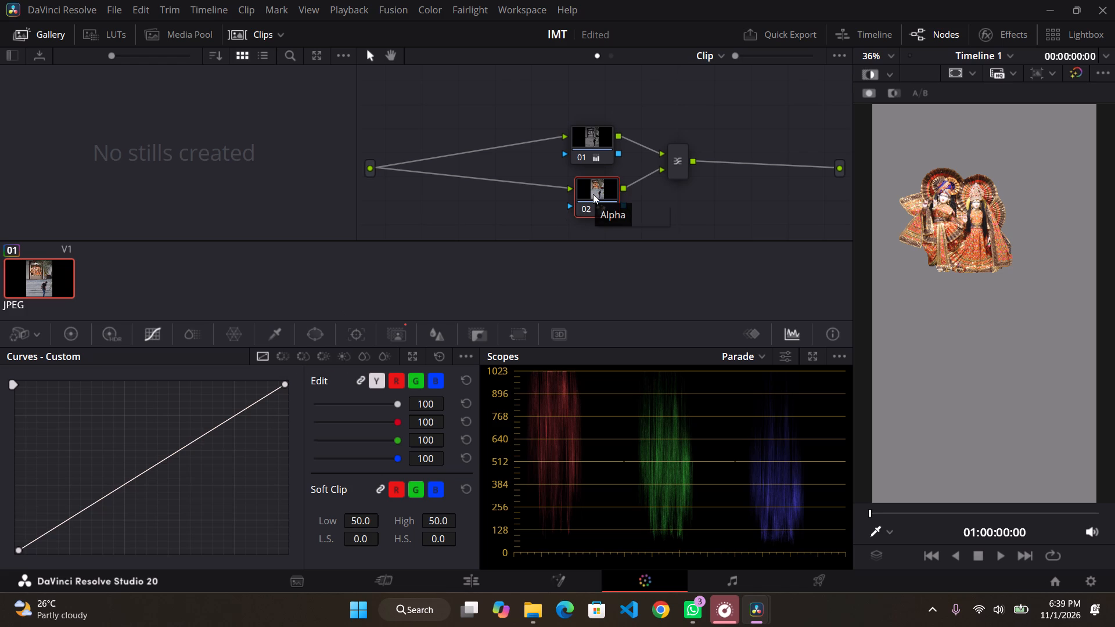
pyautogui.click(585, 153)
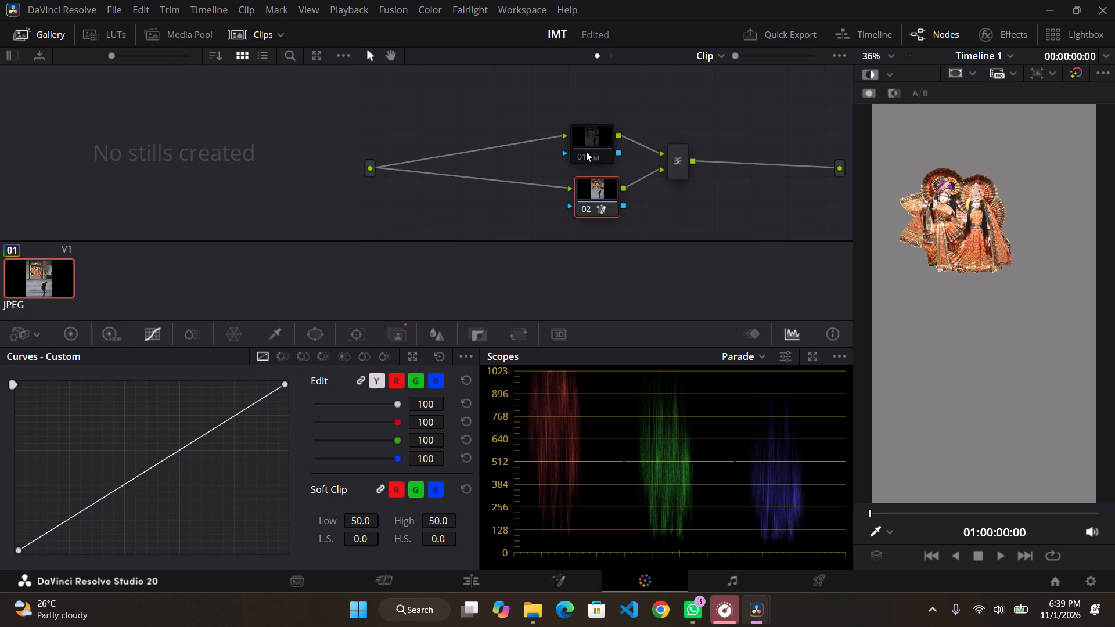
pyautogui.click(587, 148)
pyautogui.click(582, 161)
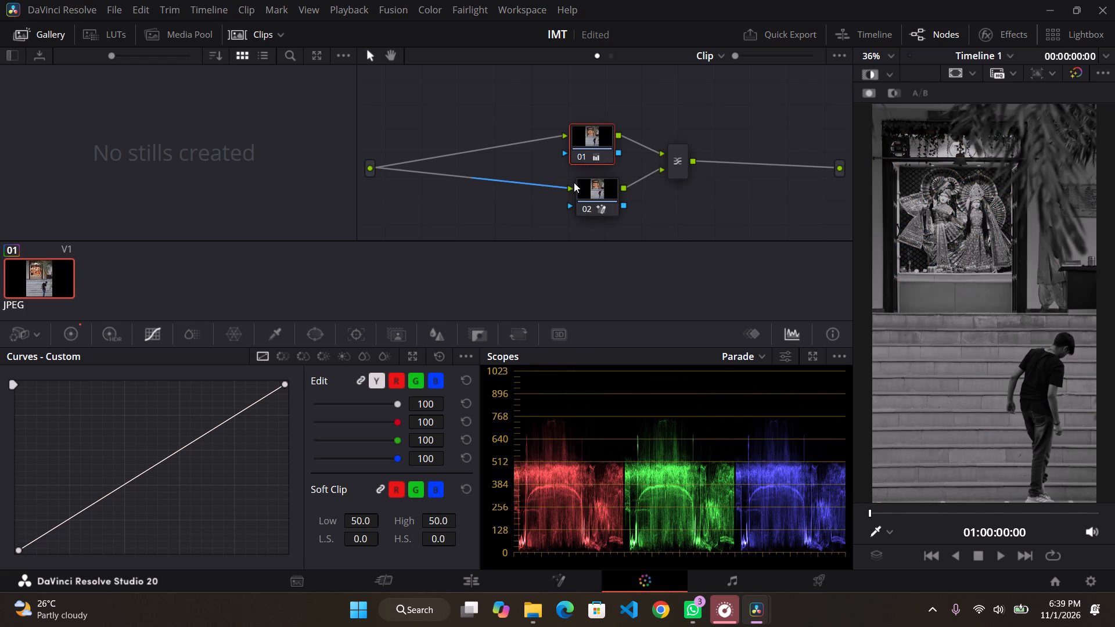
pyautogui.click(581, 206)
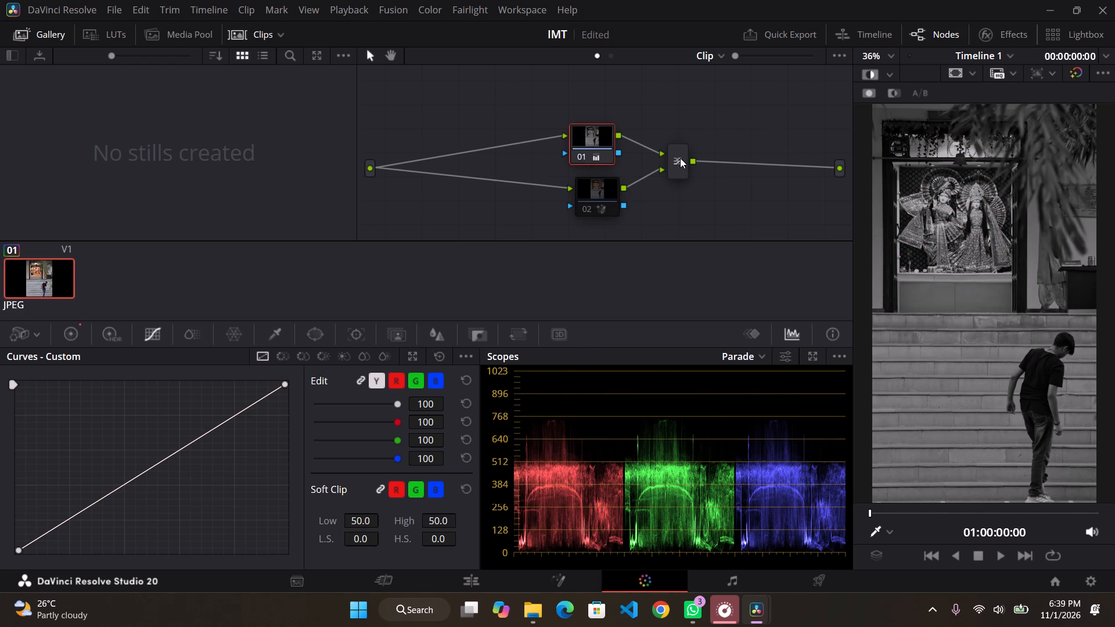
pyautogui.click(680, 158)
pyautogui.click(583, 160)
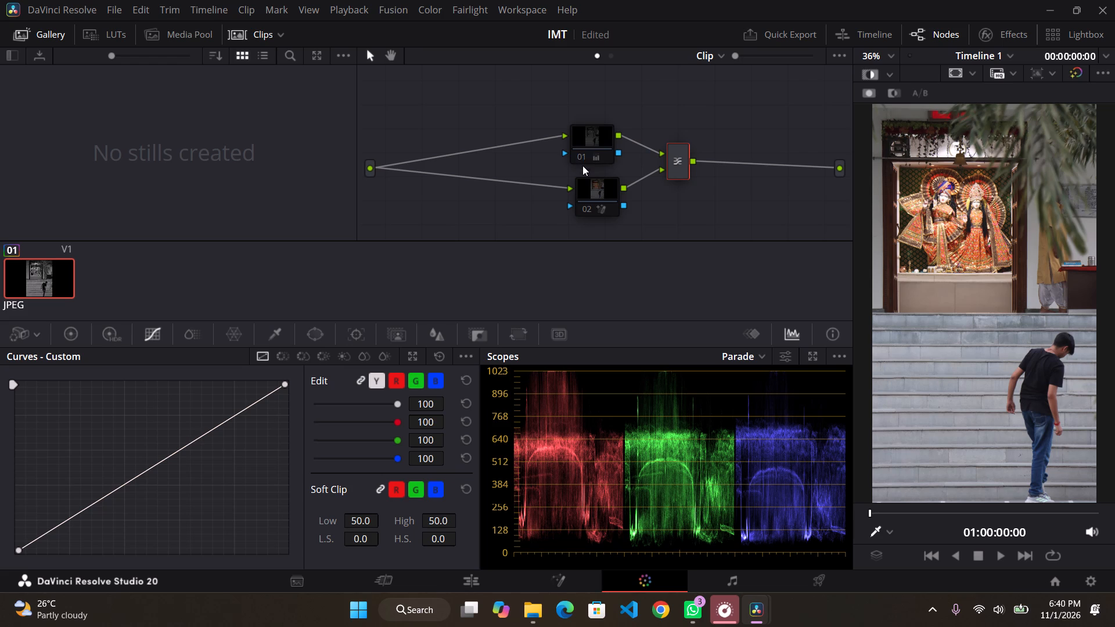
pyautogui.click(581, 207)
pyautogui.click(588, 152)
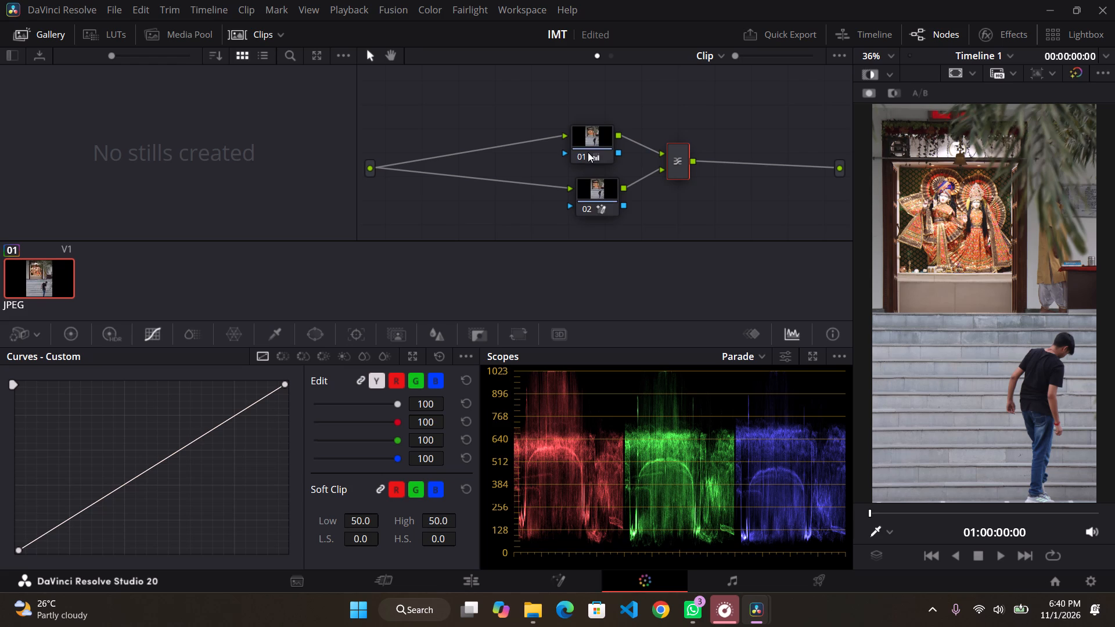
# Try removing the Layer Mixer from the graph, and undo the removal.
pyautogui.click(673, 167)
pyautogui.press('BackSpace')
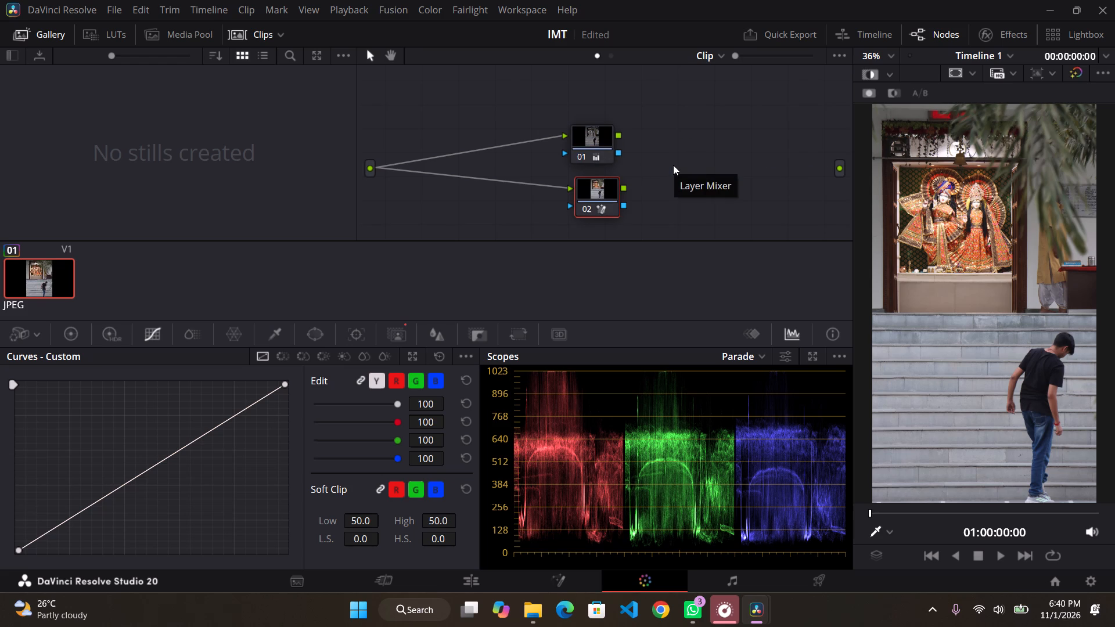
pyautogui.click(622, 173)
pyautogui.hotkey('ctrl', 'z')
# Undo the earlier edits back to the serial graph where masked node 01 feeds black-and-white node 02.
pyautogui.hotkey('ctrl', 'z')
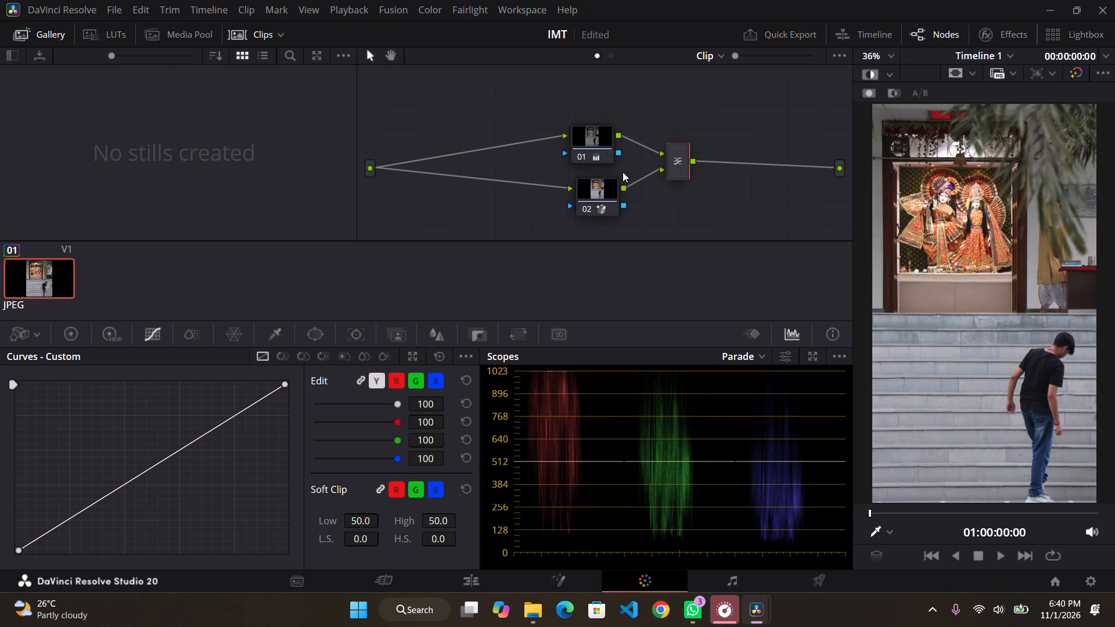
pyautogui.hotkey('ctrl', 'z')
pyautogui.hotkey('ctrl', 'z')
pyautogui.hotkey('ctrl', 'z')
pyautogui.hotkey('ctrl', 'z')
pyautogui.hotkey('ctrl', 'z')
pyautogui.hotkey('ctrl', 'z')
pyautogui.hotkey('ctrl', 'z')
pyautogui.hotkey('ctrl', 'z')
pyautogui.hotkey('ctrl', 'z')
pyautogui.hotkey('ctrl', 'z')
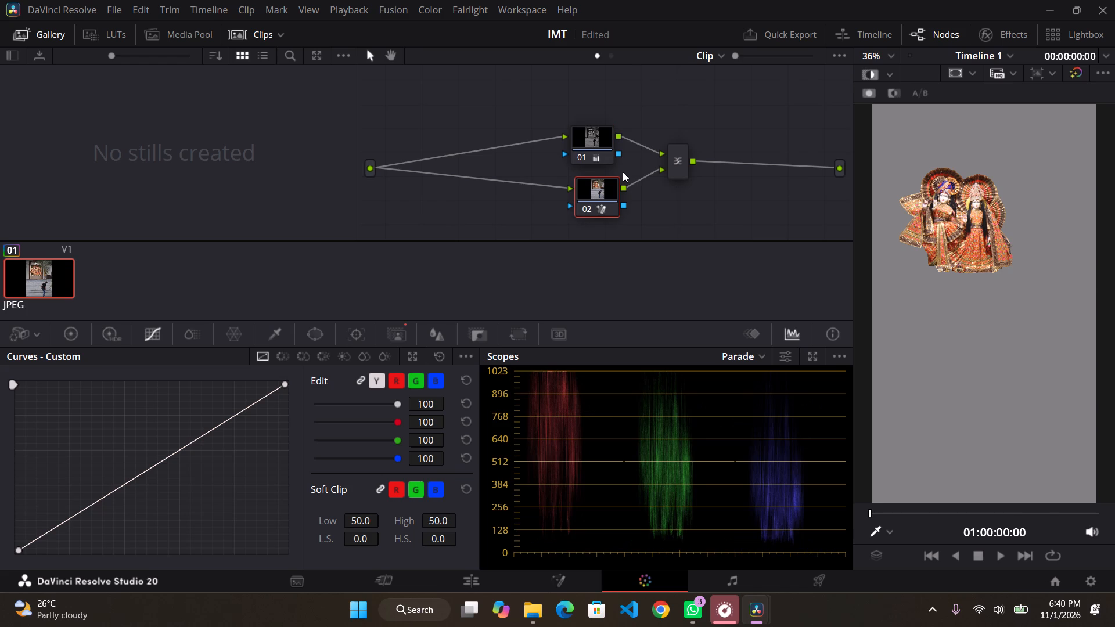
pyautogui.hotkey('ctrl', 'z')
pyautogui.hotkey('ctrl', 'z')
pyautogui.hotkey('ctrl', 'z')
pyautogui.hotkey('ctrl', 'z')
pyautogui.hotkey('ctrl', 'z')
pyautogui.hotkey('ctrl', 'z')
pyautogui.hotkey('ctrl', 'z')
pyautogui.hotkey('ctrl', 'z')
pyautogui.hotkey('ctrl', 'z')
pyautogui.hotkey('ctrl', 'z')
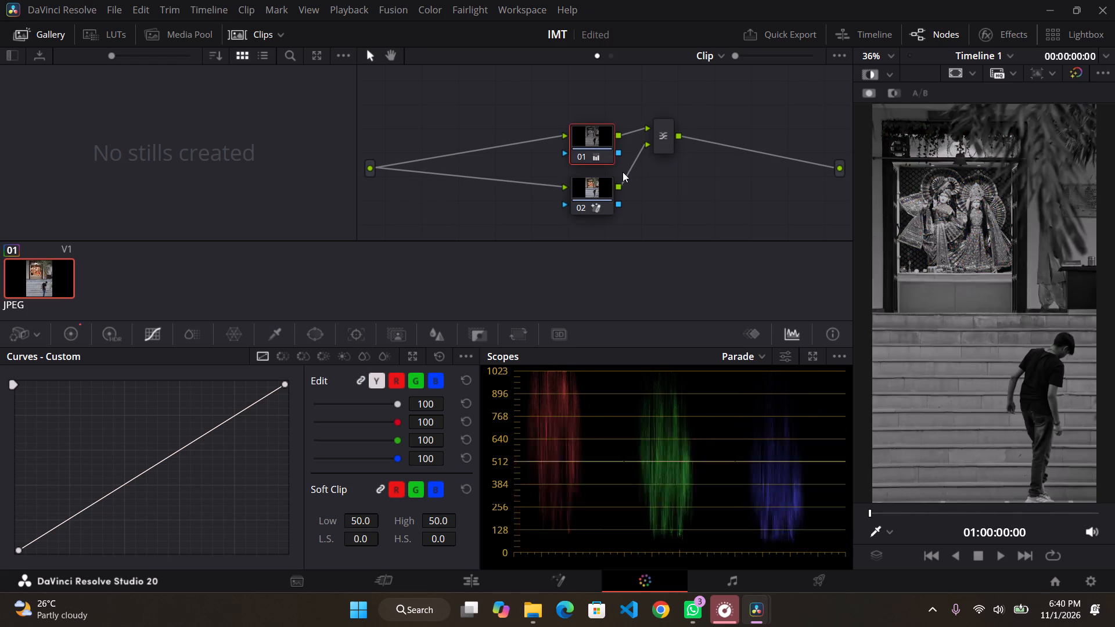
pyautogui.hotkey('ctrl', 'z')
pyautogui.hotkey('ctrl', 'z')
pyautogui.hotkey('ctrl', 'z')
pyautogui.hotkey('ctrl', 'z')
pyautogui.hotkey('ctrl', 'z')
pyautogui.hotkey('ctrl', 'z')
pyautogui.hotkey('ctrl', 'z')
pyautogui.hotkey('ctrl', 'z')
pyautogui.hotkey('ctrl', 'z')
pyautogui.hotkey('ctrl', 'z')
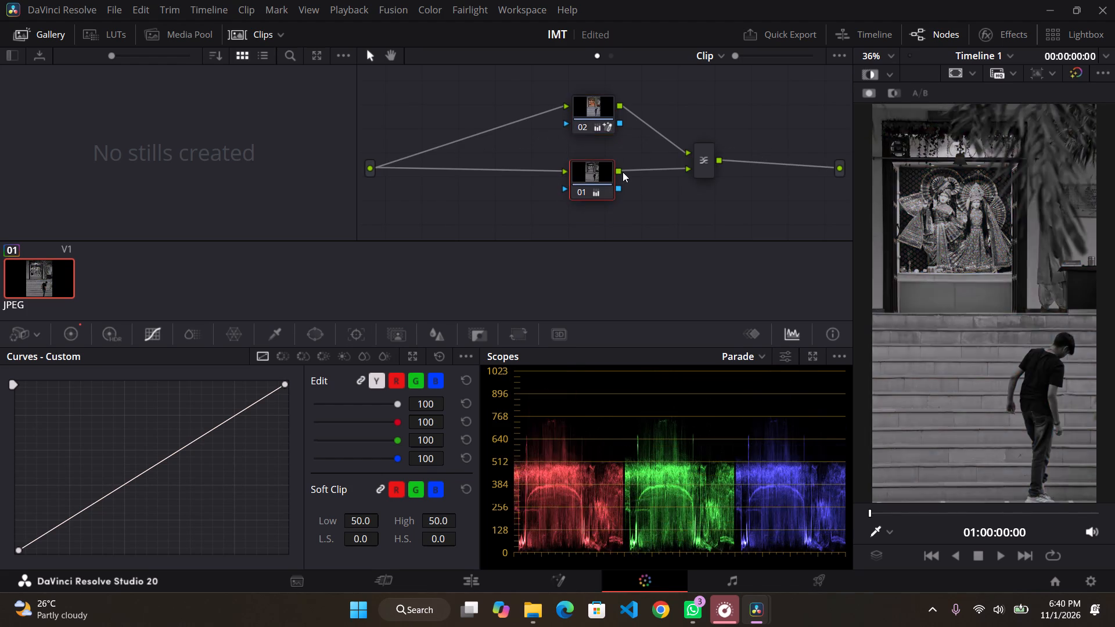
pyautogui.hotkey('ctrl', 'z')
pyautogui.hotkey('ctrl', 'z')
pyautogui.hotkey('ctrl', 'z')
pyautogui.hotkey('ctrl', 'z')
pyautogui.hotkey('ctrl', 'z')
pyautogui.hotkey('ctrl', 'z')
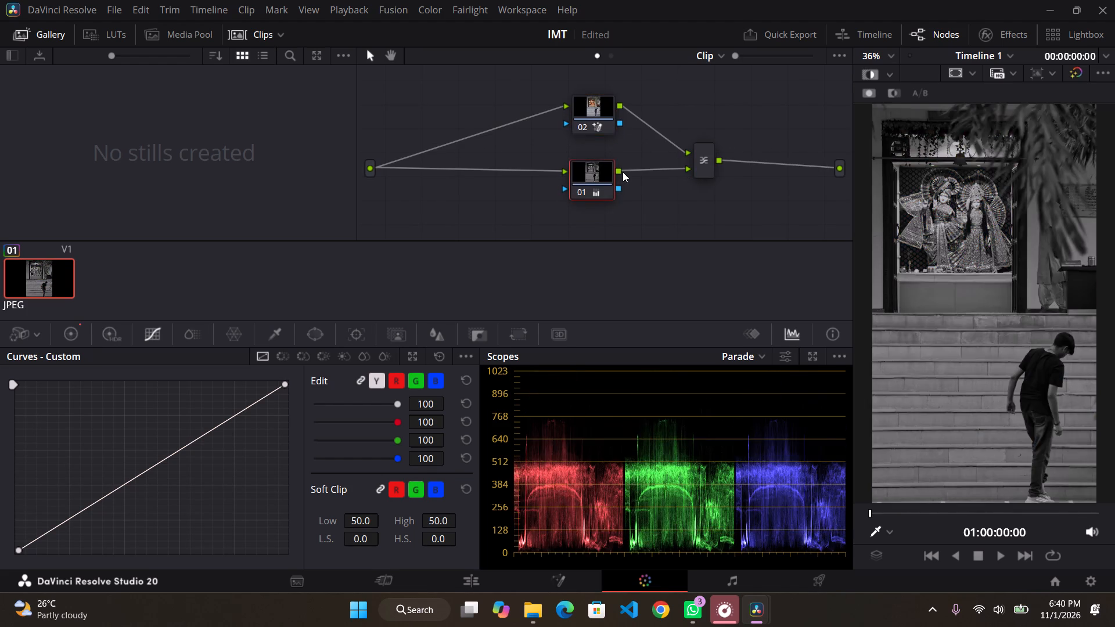
pyautogui.hotkey('ctrl', 'z')
pyautogui.hotkey('ctrl', 'z')
pyautogui.hotkey('ctrl', 'z')
pyautogui.hotkey('ctrl', 'z')
pyautogui.hotkey('ctrl', 'z')
pyautogui.hotkey('ctrl', 'z')
pyautogui.hotkey('ctrl', 'z')
pyautogui.hotkey('ctrl', 'z')
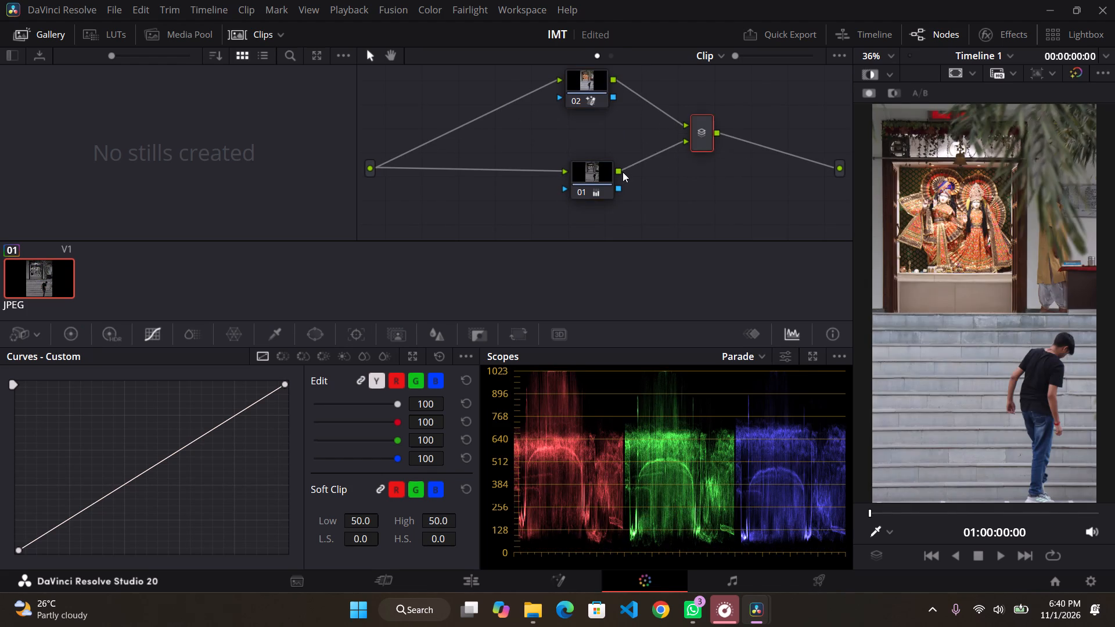
pyautogui.hotkey('ctrl', 'z')
pyautogui.hotkey('ctrl', 'z')
pyautogui.hotkey('ctrl', 'z')
pyautogui.hotkey('ctrl', 'z')
pyautogui.hotkey('ctrl', 'z')
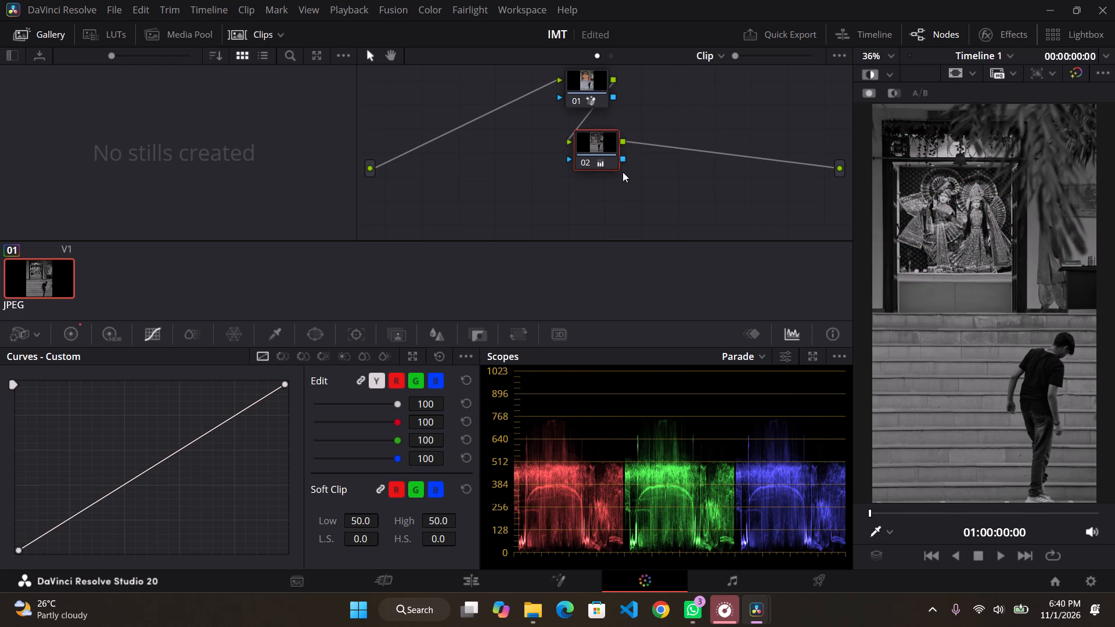
pyautogui.hotkey('ctrl', 'z')
pyautogui.hotkey('ctrl', 'z')
# Lay out nodes 01 and 02 in a horizontal row, with node 02 after node 01, and check each.
pyautogui.moveTo(590, 147); pyautogui.dragTo(704, 142)
pyautogui.moveTo(584, 91); pyautogui.dragTo(582, 151)
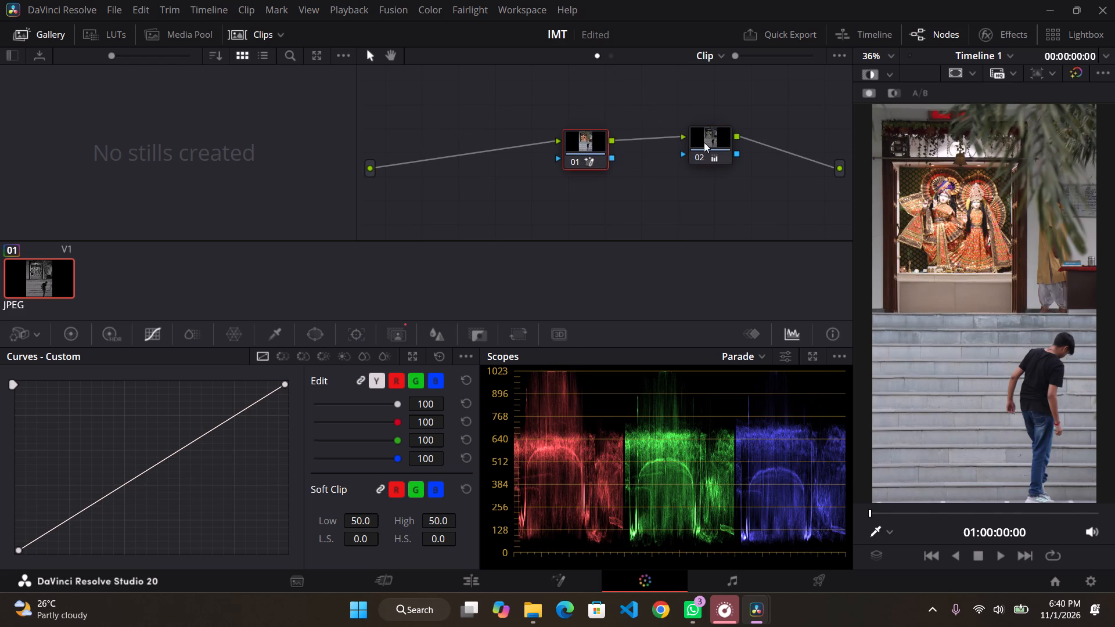
pyautogui.click(704, 142)
pyautogui.click(585, 142)
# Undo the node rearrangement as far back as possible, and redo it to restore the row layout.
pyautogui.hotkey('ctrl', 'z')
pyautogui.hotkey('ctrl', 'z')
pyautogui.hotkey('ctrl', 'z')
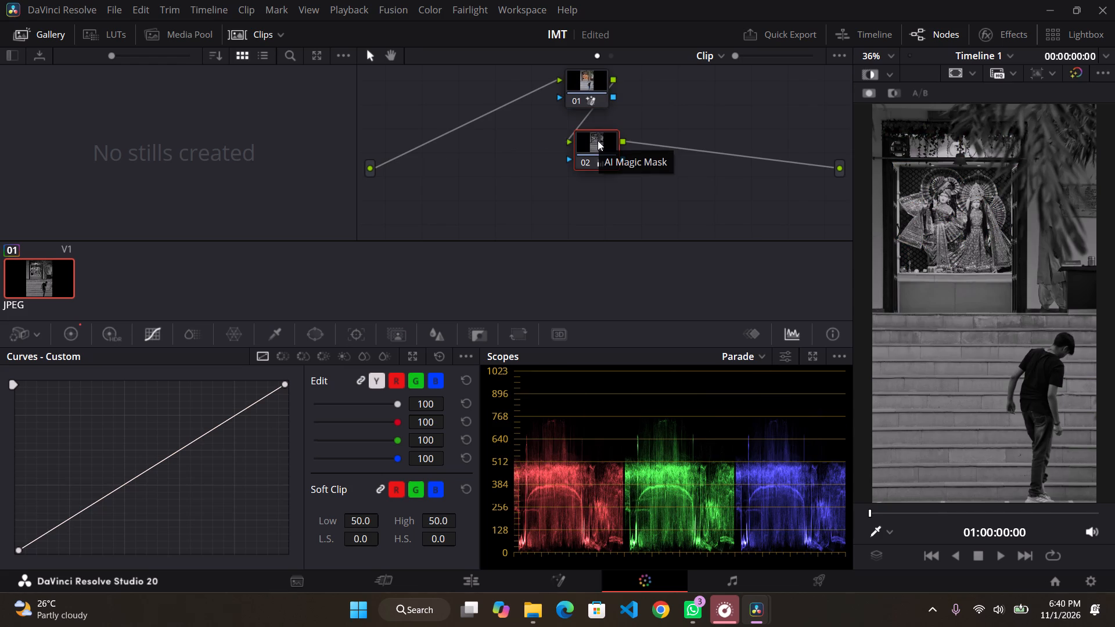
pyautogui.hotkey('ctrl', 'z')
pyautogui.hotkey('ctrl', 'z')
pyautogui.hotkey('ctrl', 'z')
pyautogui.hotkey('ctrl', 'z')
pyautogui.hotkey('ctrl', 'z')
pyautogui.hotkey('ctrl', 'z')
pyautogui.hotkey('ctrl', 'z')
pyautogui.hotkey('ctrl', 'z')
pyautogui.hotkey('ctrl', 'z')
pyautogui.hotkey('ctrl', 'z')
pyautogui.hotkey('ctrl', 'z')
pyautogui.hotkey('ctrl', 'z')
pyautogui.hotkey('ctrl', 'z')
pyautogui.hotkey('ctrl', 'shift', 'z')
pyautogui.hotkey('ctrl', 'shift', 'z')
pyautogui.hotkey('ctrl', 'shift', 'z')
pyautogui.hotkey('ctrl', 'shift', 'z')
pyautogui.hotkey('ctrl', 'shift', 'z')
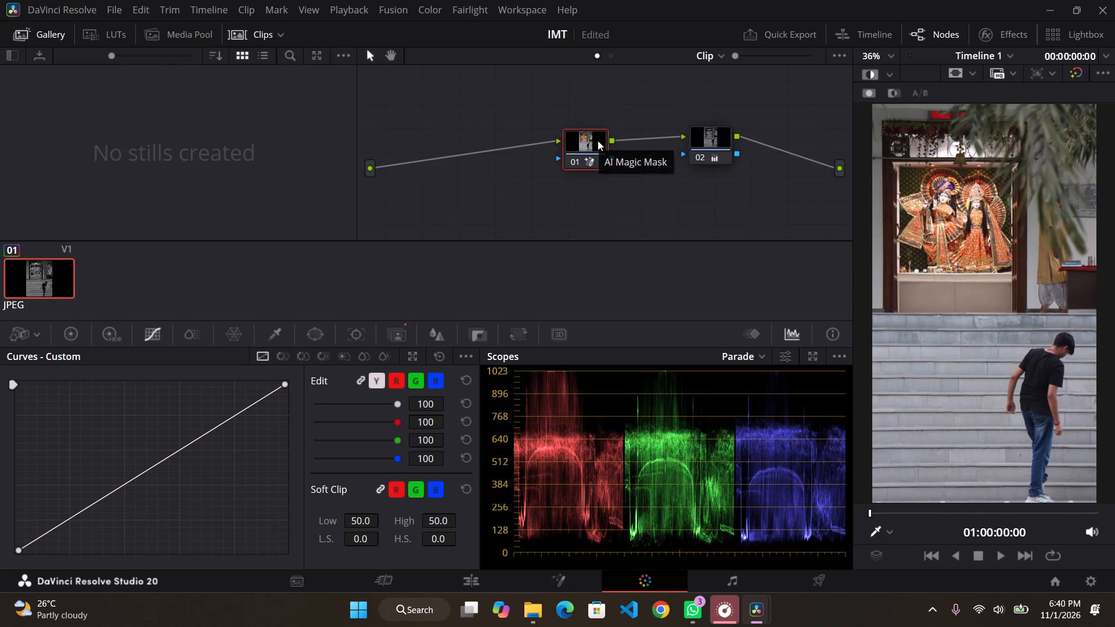
# Move node 01 slightly above the level of node 02 in the graph.
pyautogui.moveTo(582, 145); pyautogui.dragTo(571, 125)
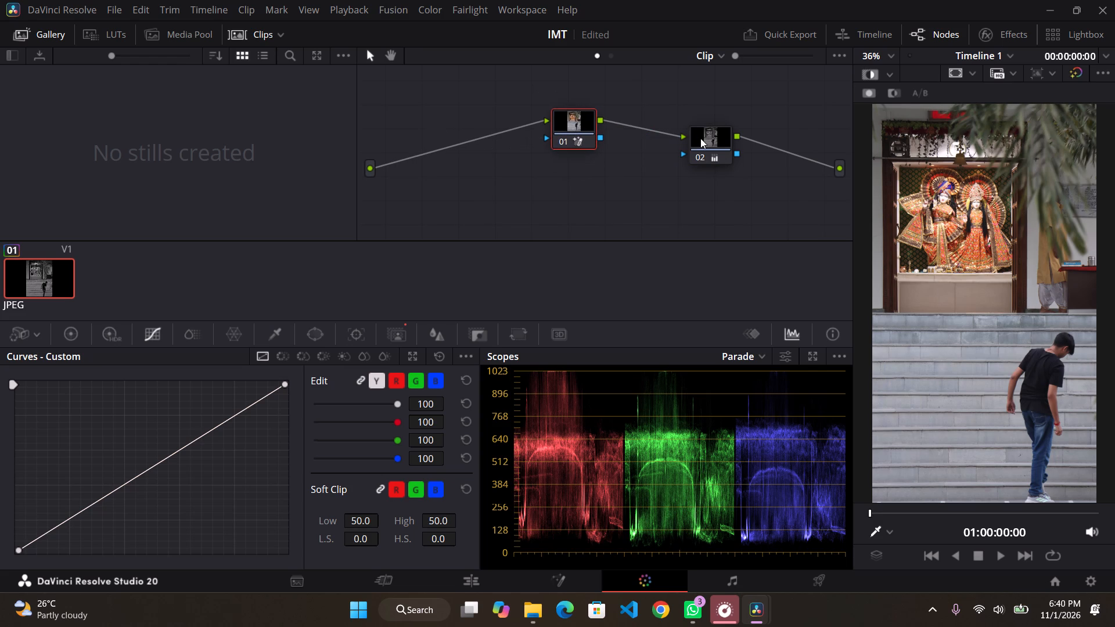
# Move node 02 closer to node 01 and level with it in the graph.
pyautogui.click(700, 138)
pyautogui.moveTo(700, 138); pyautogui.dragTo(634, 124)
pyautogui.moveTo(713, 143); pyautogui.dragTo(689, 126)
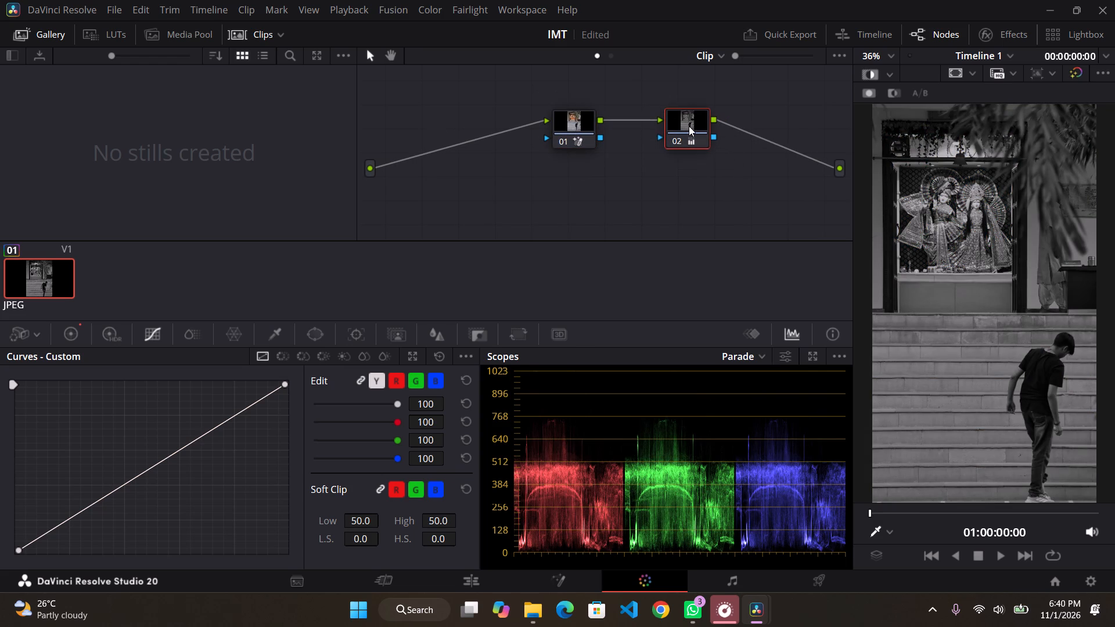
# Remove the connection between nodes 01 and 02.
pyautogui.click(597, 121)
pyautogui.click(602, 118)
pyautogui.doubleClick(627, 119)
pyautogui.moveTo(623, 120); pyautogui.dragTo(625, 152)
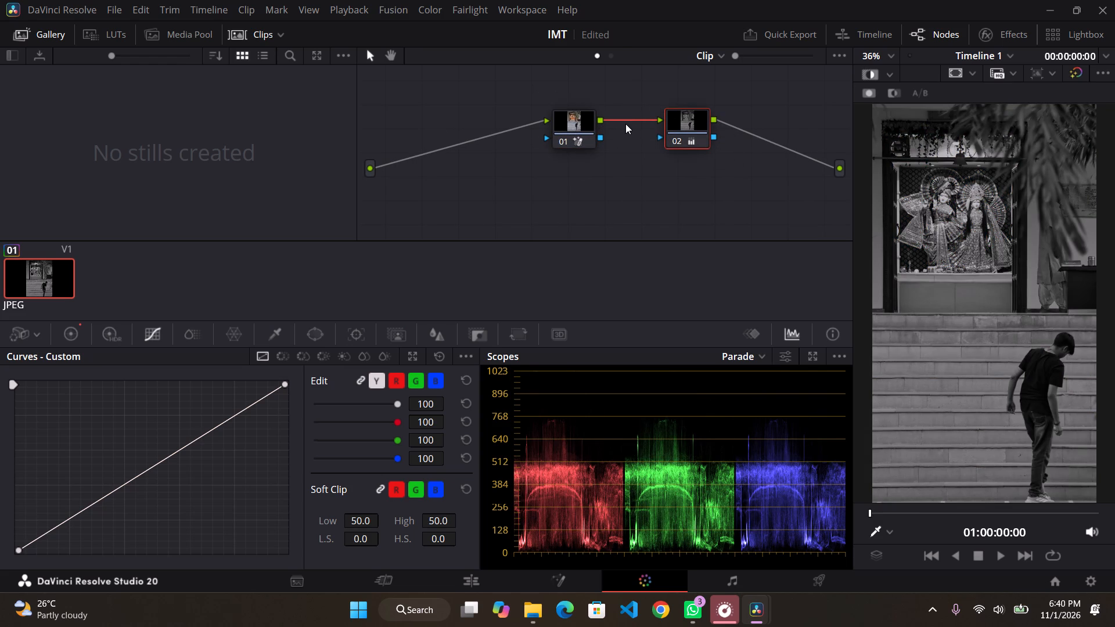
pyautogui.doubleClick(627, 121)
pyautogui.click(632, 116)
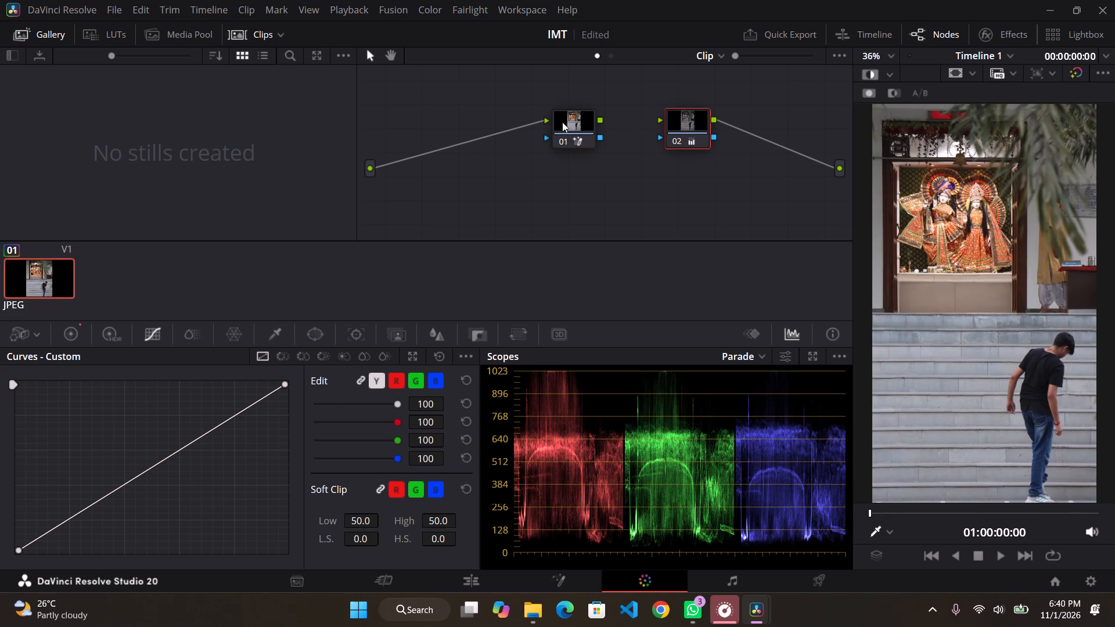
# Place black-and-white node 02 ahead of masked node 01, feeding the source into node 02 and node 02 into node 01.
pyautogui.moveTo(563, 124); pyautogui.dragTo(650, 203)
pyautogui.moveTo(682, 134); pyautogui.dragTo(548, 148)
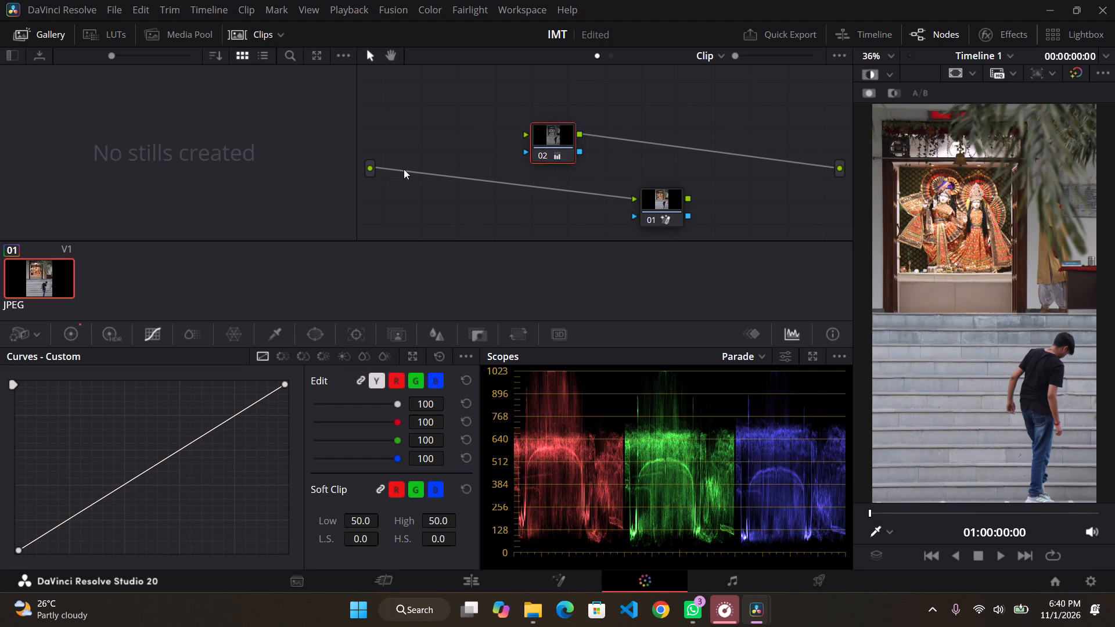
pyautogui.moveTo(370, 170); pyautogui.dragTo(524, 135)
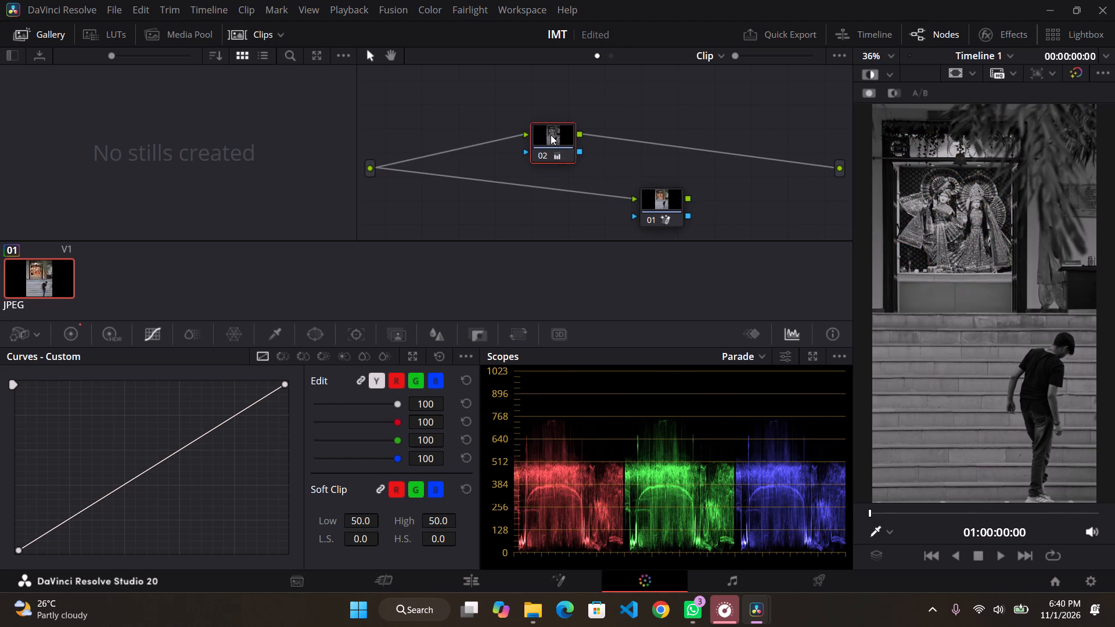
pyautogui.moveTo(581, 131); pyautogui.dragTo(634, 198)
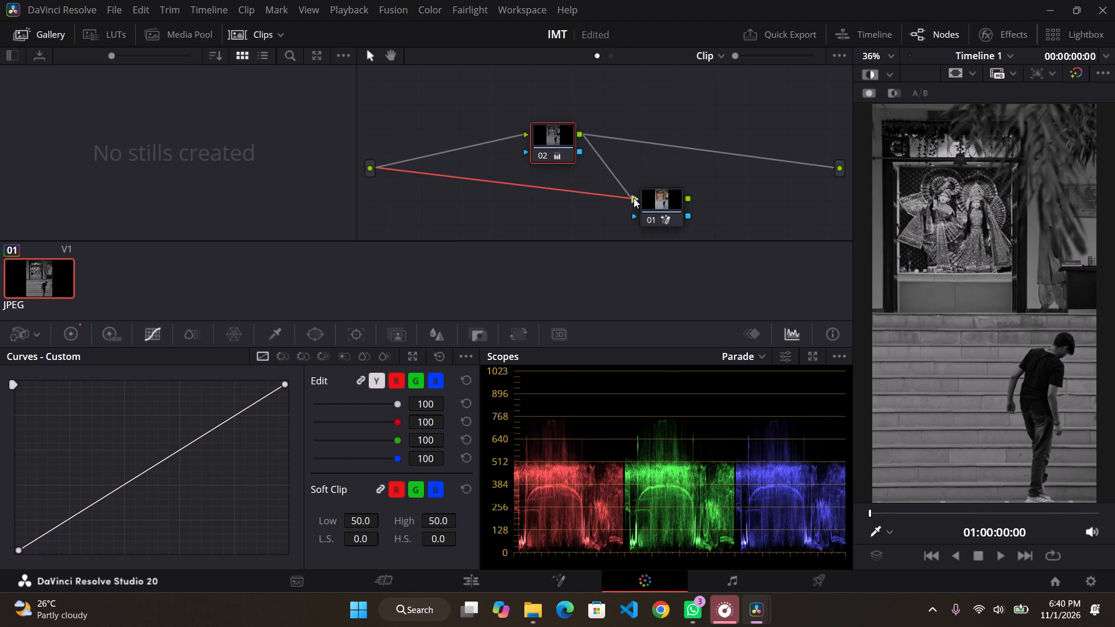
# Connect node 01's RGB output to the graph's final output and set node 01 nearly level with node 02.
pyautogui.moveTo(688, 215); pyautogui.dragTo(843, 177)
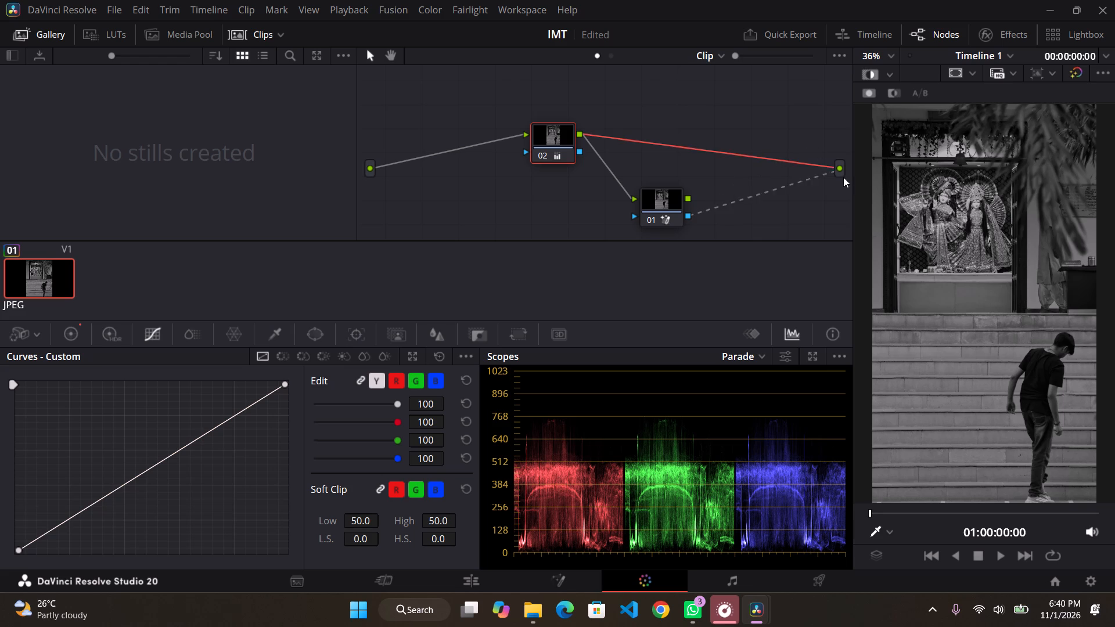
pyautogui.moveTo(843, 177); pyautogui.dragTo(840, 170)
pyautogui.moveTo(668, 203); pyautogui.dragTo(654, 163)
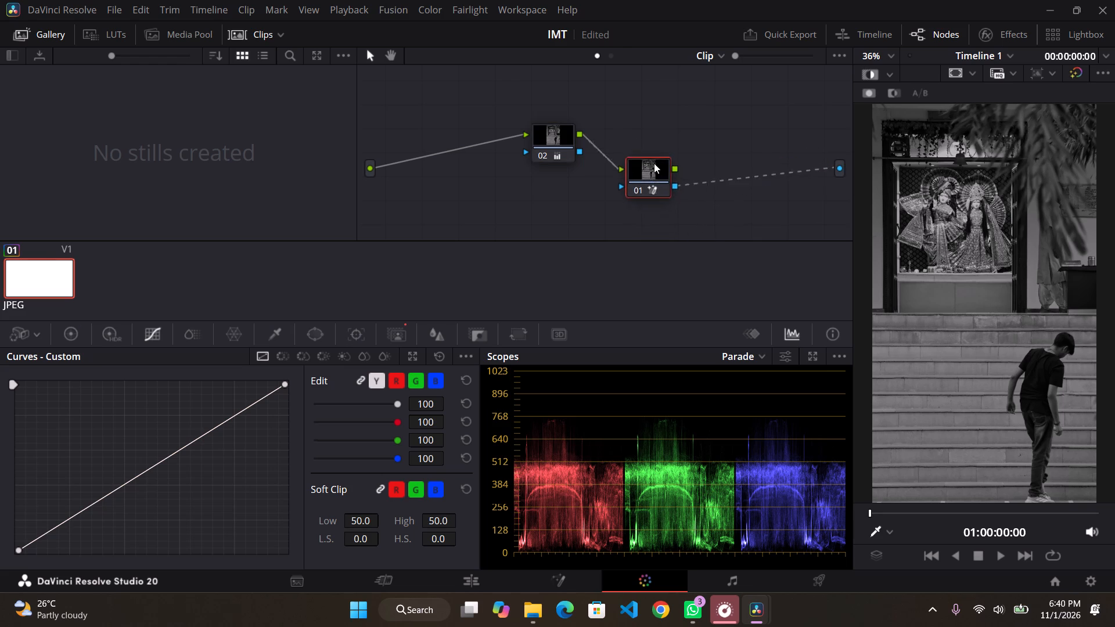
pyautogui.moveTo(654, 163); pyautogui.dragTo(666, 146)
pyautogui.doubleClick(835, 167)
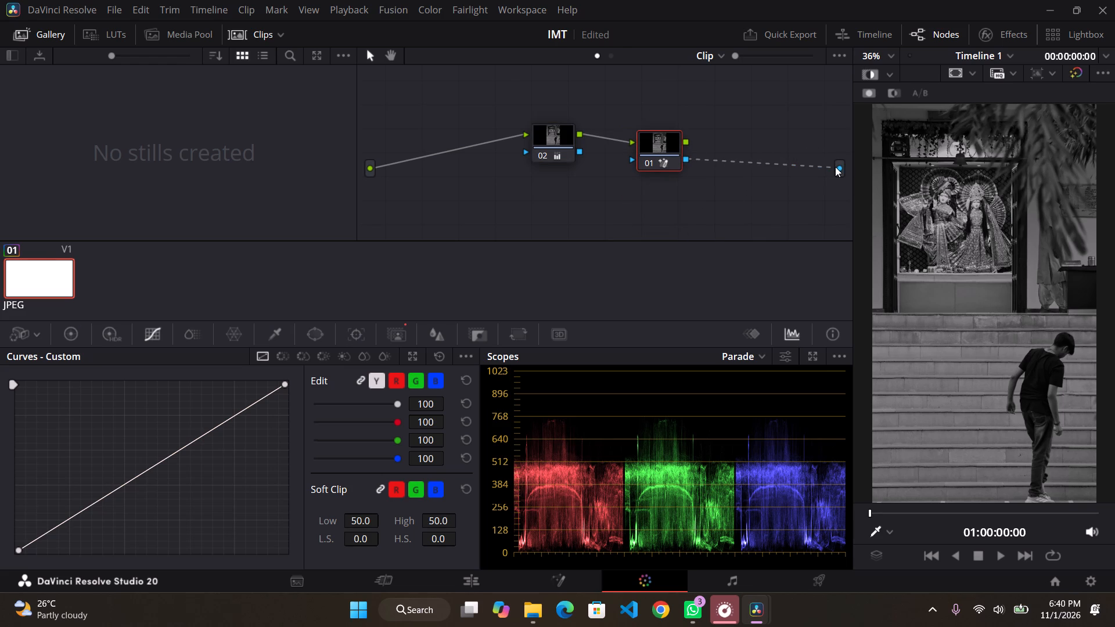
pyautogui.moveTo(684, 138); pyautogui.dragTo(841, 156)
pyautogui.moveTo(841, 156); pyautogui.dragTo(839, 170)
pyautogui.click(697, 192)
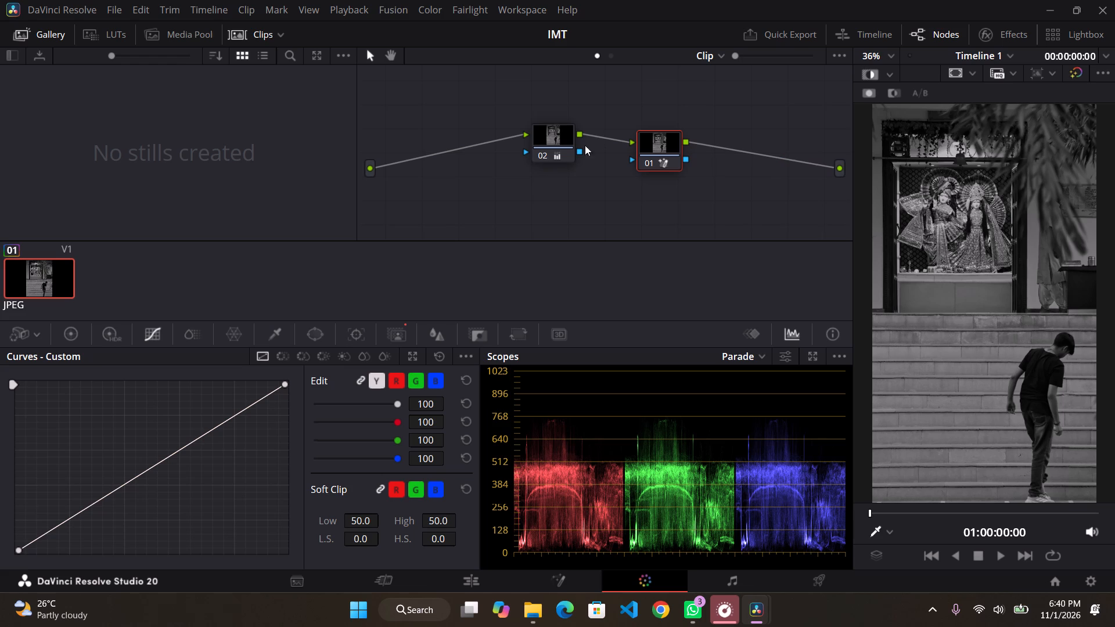
# Delete the masked node that follows the black-and-white node.
pyautogui.click(551, 135)
pyautogui.click(651, 140)
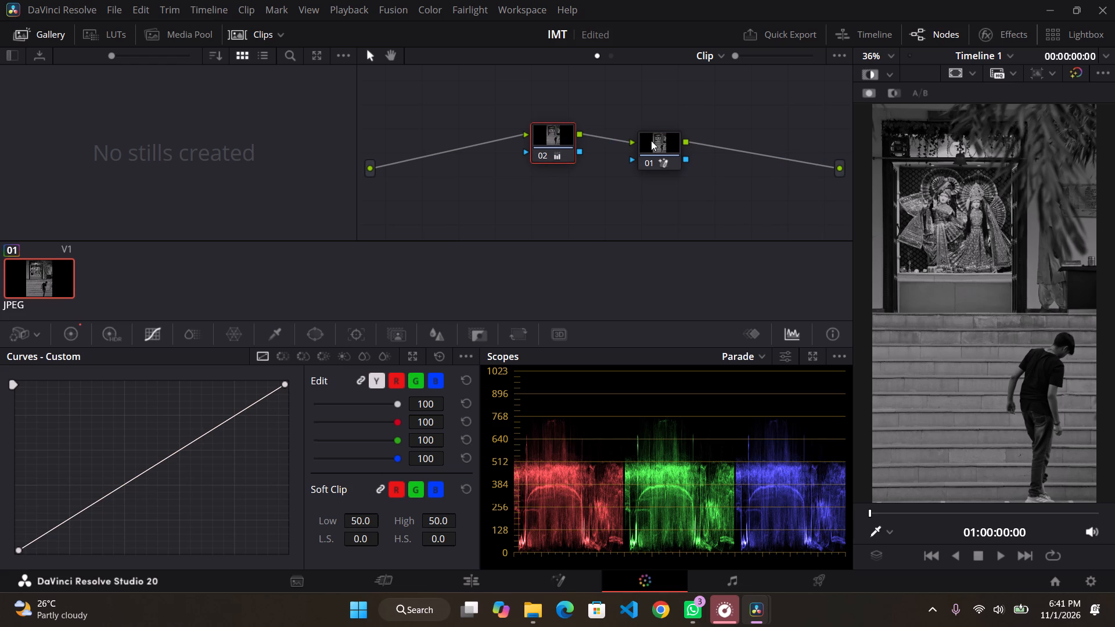
pyautogui.press('BackSpace')
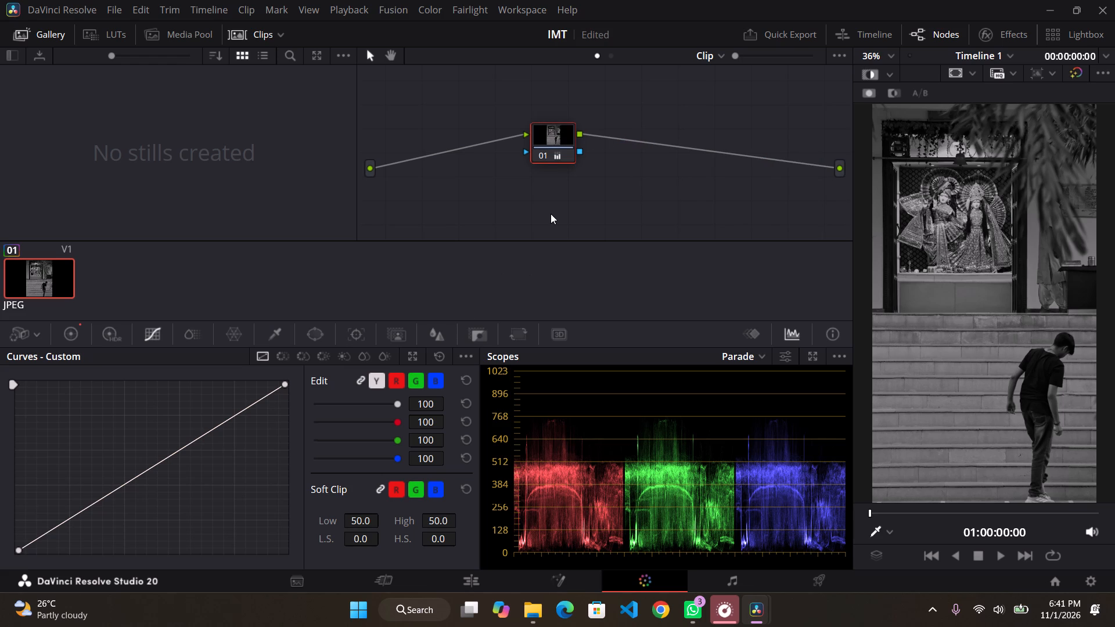
# Add a new serial node after the black-and-white node.
pyautogui.hotkey('alt', 's')
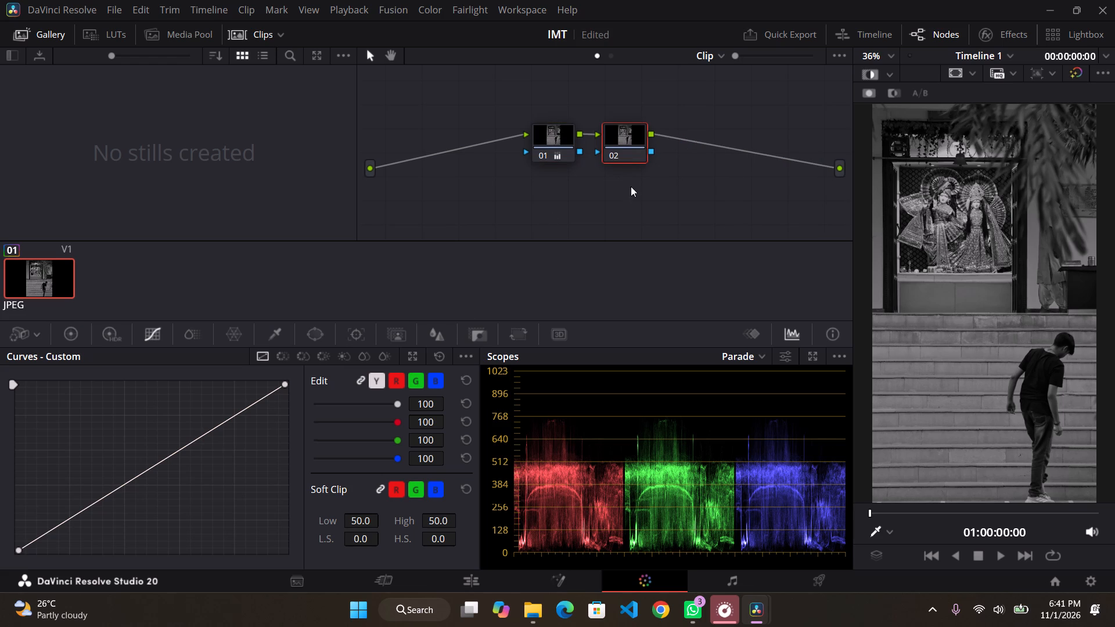
# On node 01, set the primaries' highlights to 0, shadows to 0 and saturation to 50.
pyautogui.click(90, 337)
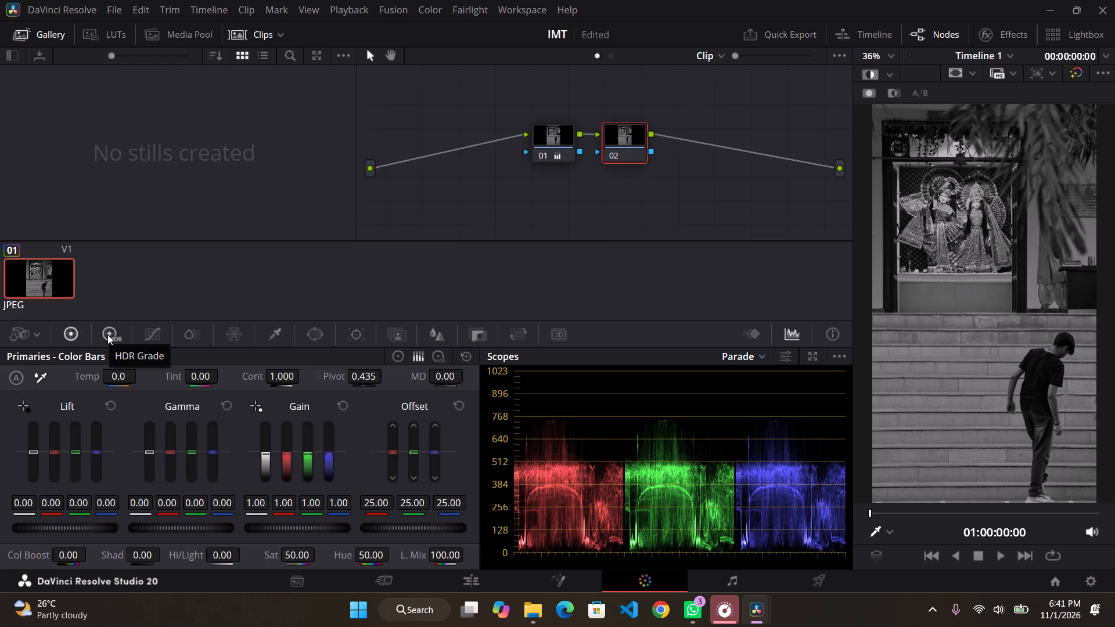
pyautogui.click(544, 143)
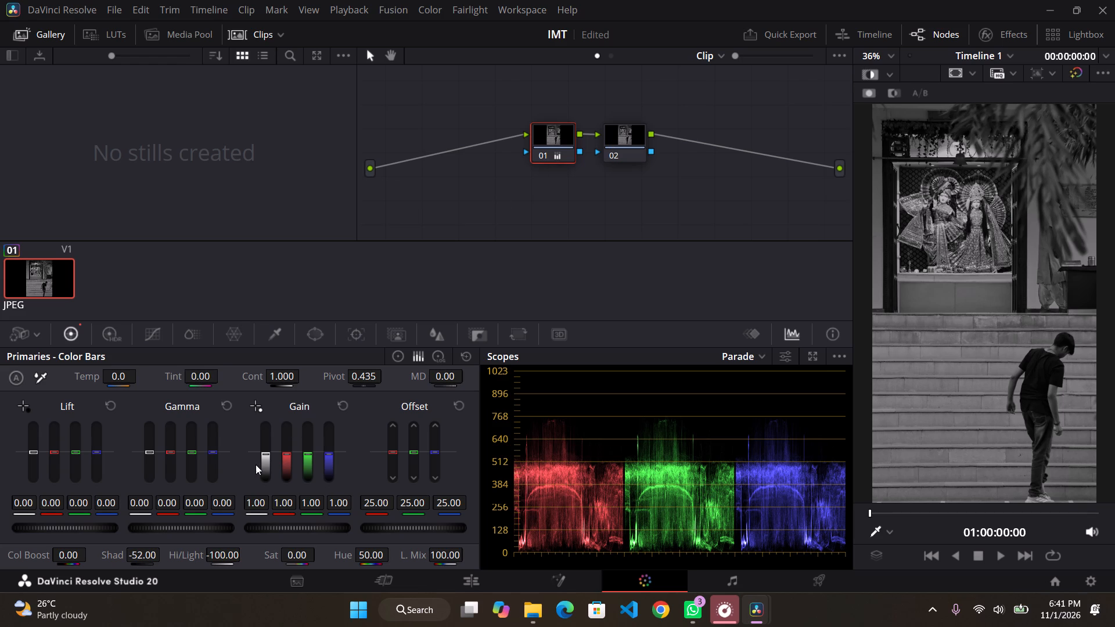
pyautogui.click(221, 549)
pyautogui.press('0')
pyautogui.press('Return')
pyautogui.click(142, 560)
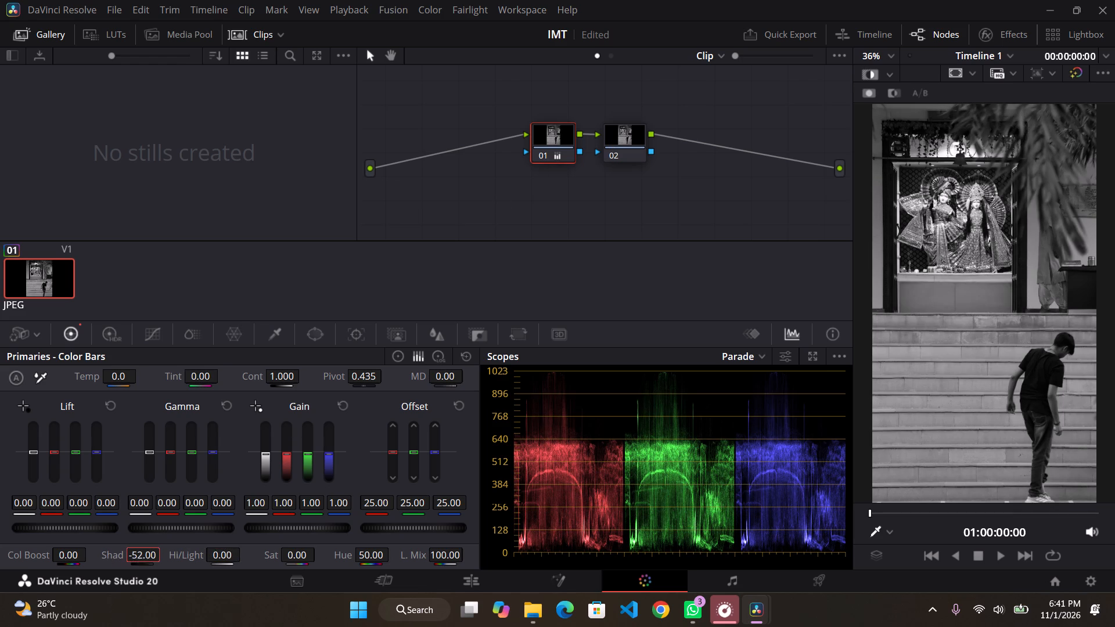
pyautogui.press('0')
pyautogui.press('Return')
pyautogui.click(300, 565)
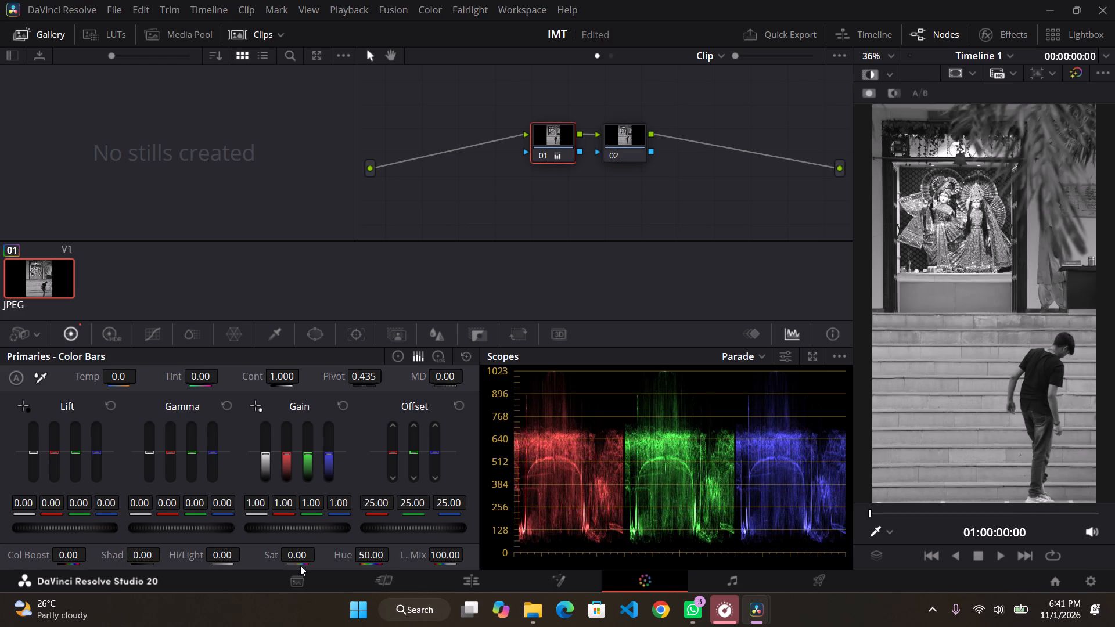
pyautogui.click(301, 560)
pyautogui.write('50')
pyautogui.press('Return')
pyautogui.click(662, 266)
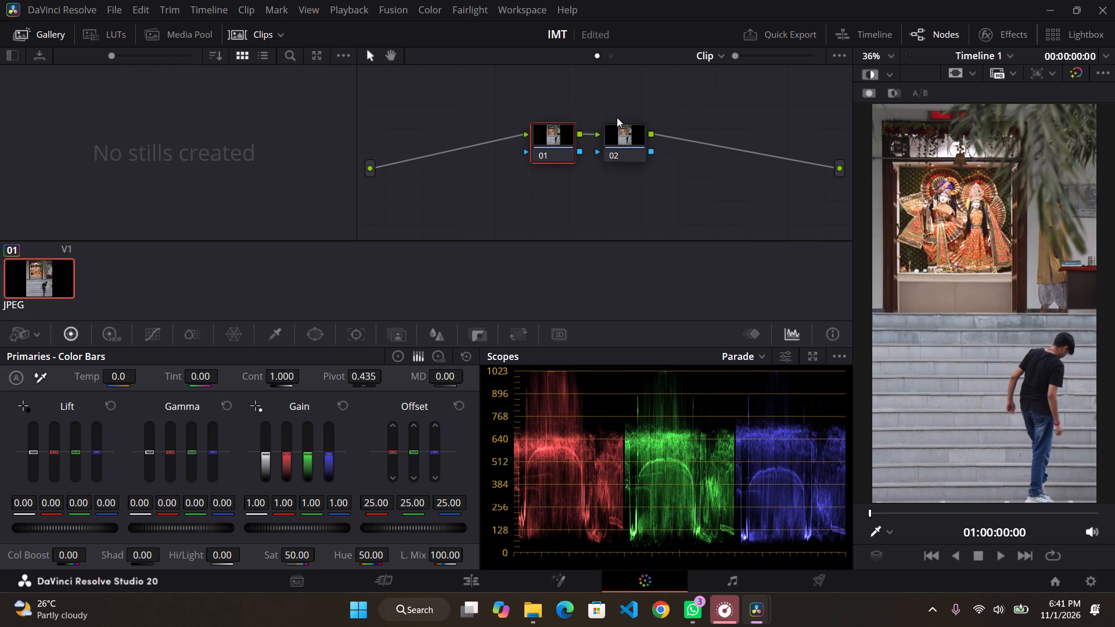
# On node 02, create an AI Magic Mask that covers both idols.
pyautogui.click(616, 118)
pyautogui.click(616, 136)
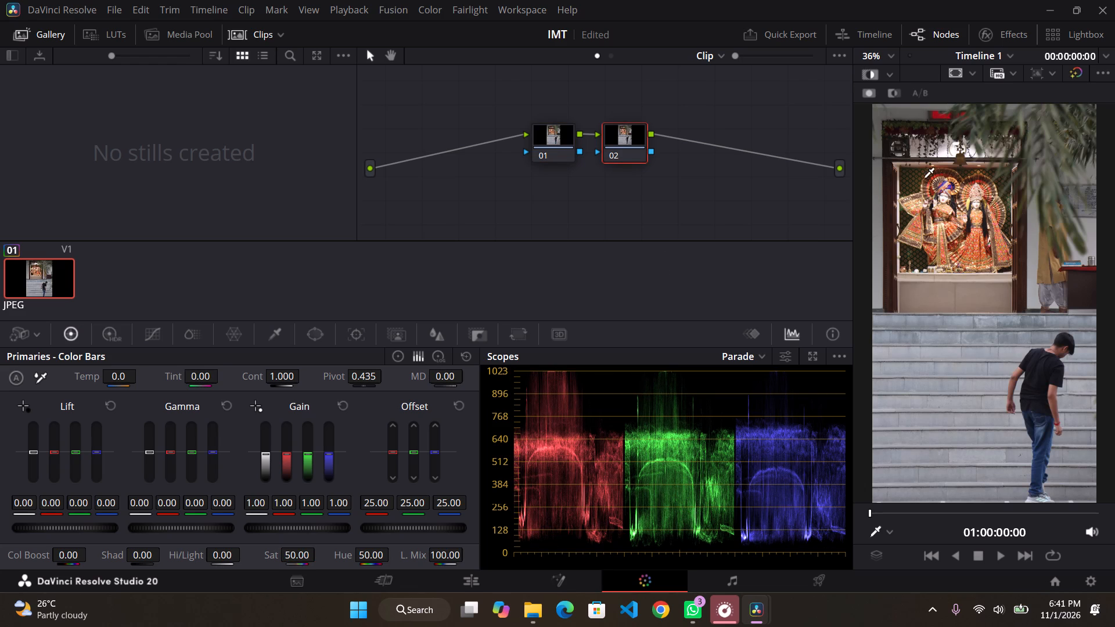
pyautogui.click(944, 202)
pyautogui.click(380, 331)
pyautogui.click(946, 185)
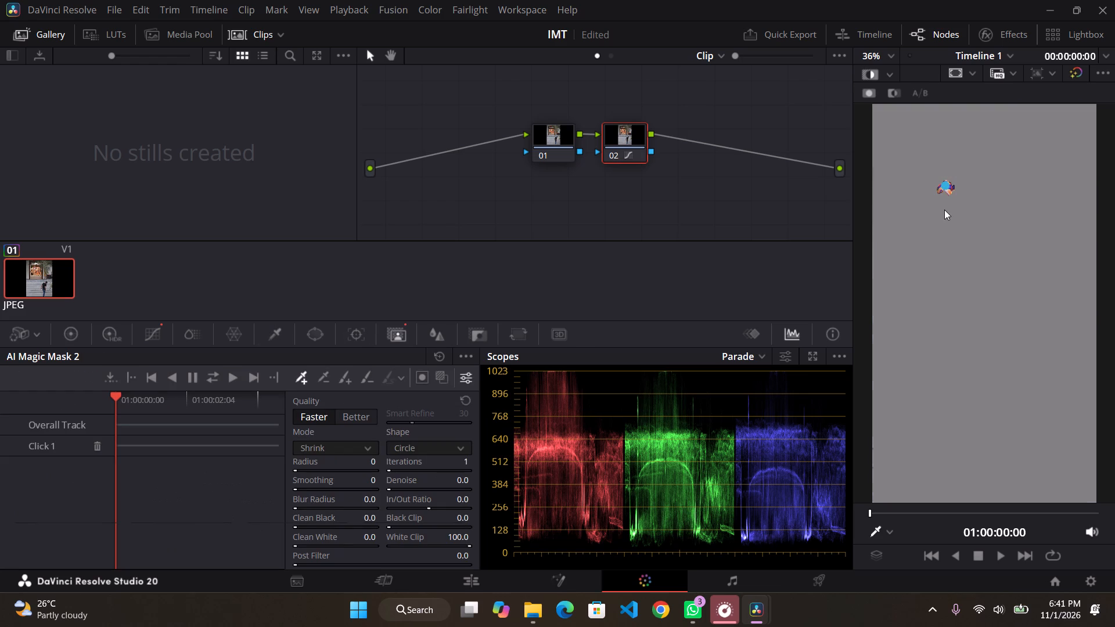
pyautogui.click(944, 210)
pyautogui.click(944, 212)
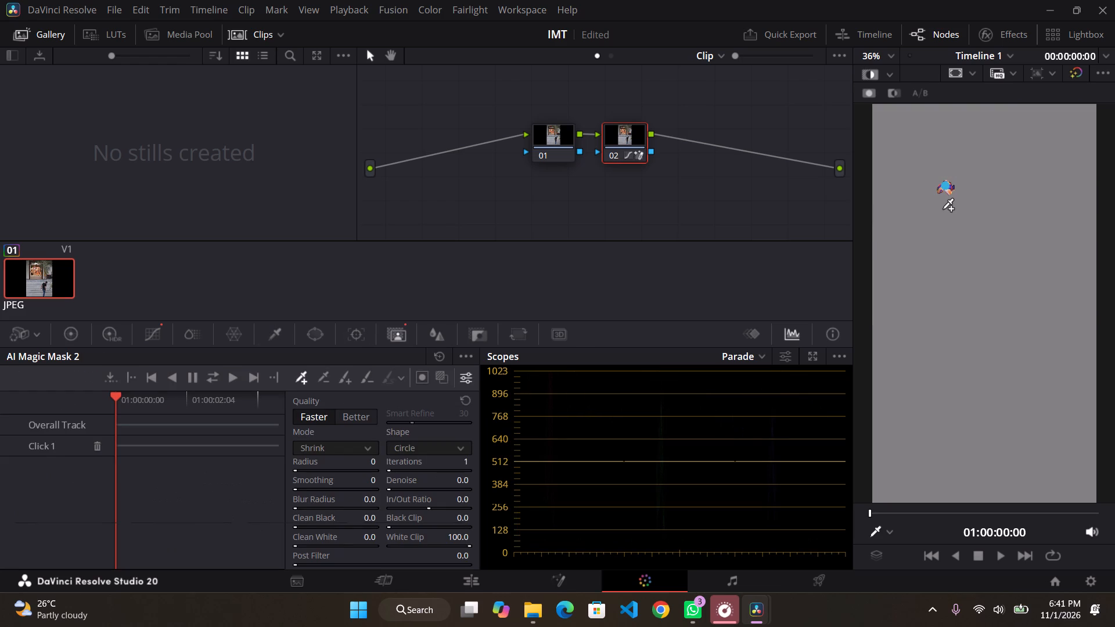
pyautogui.click(985, 208)
pyautogui.click(985, 208)
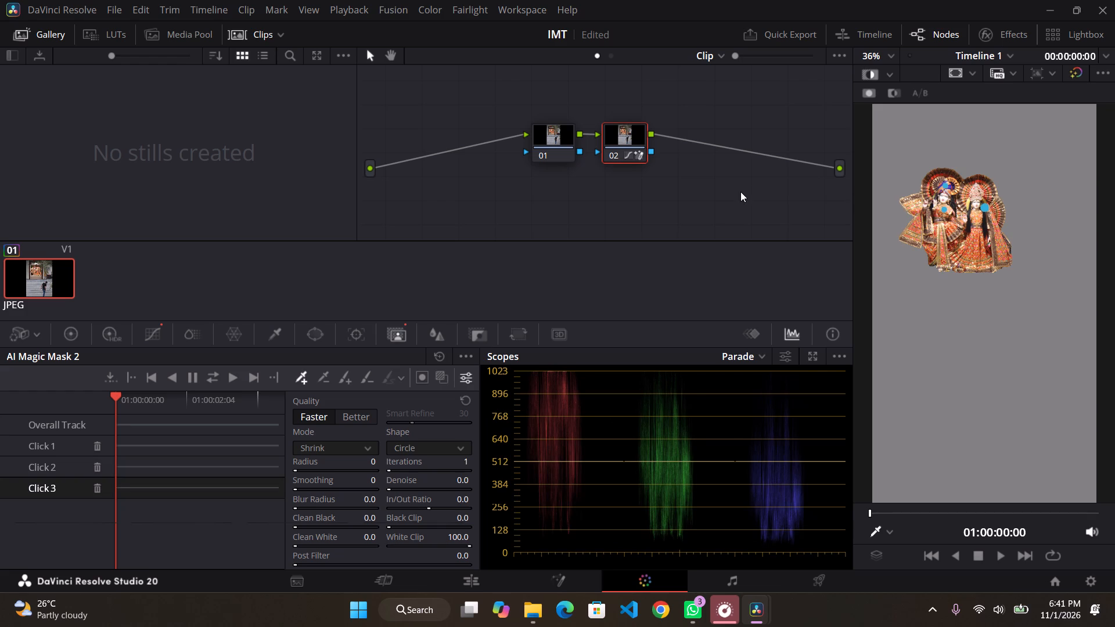
# On node 01, create an AI Magic Mask that covers both idols.
pyautogui.click(539, 136)
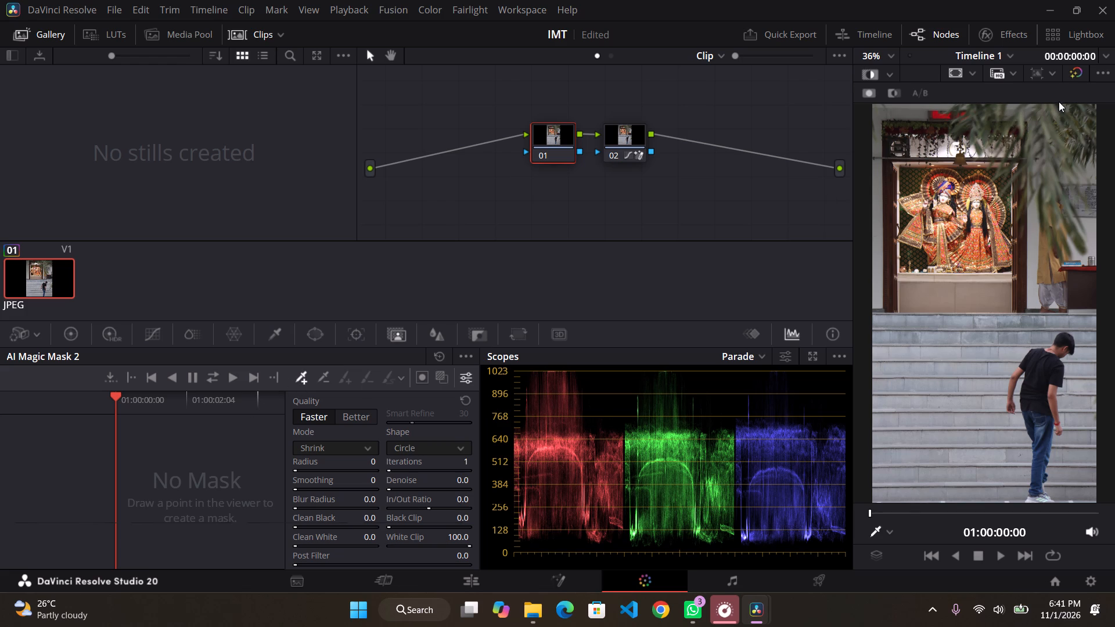
pyautogui.click(956, 212)
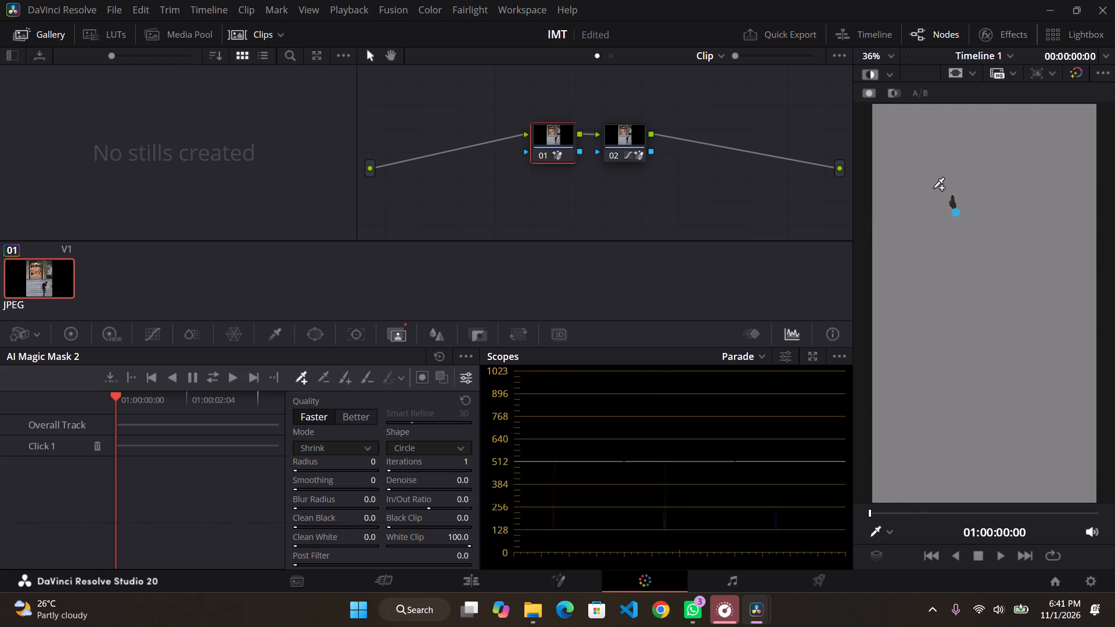
pyautogui.click(935, 189)
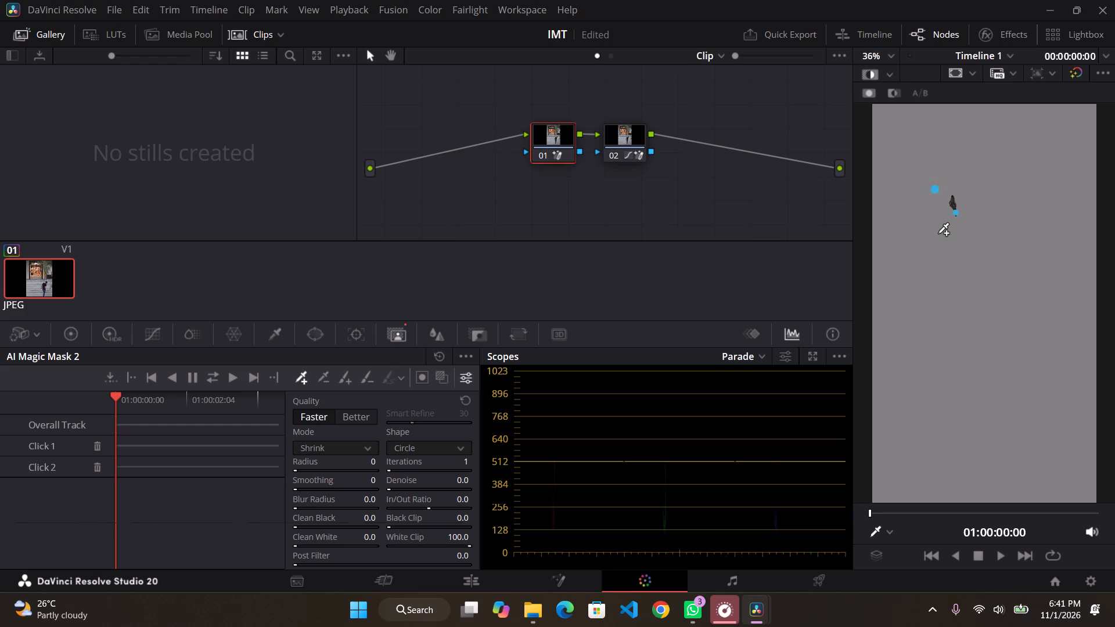
pyautogui.click(979, 211)
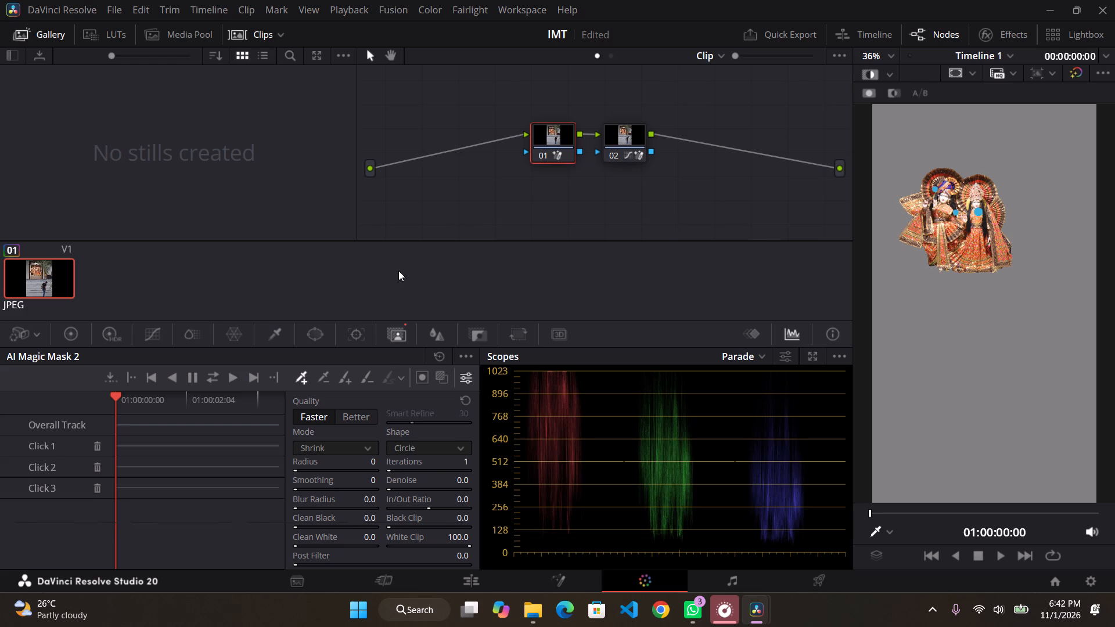
# Invert node 01's Magic Mask so it selects everything except the idols.
pyautogui.click(423, 381)
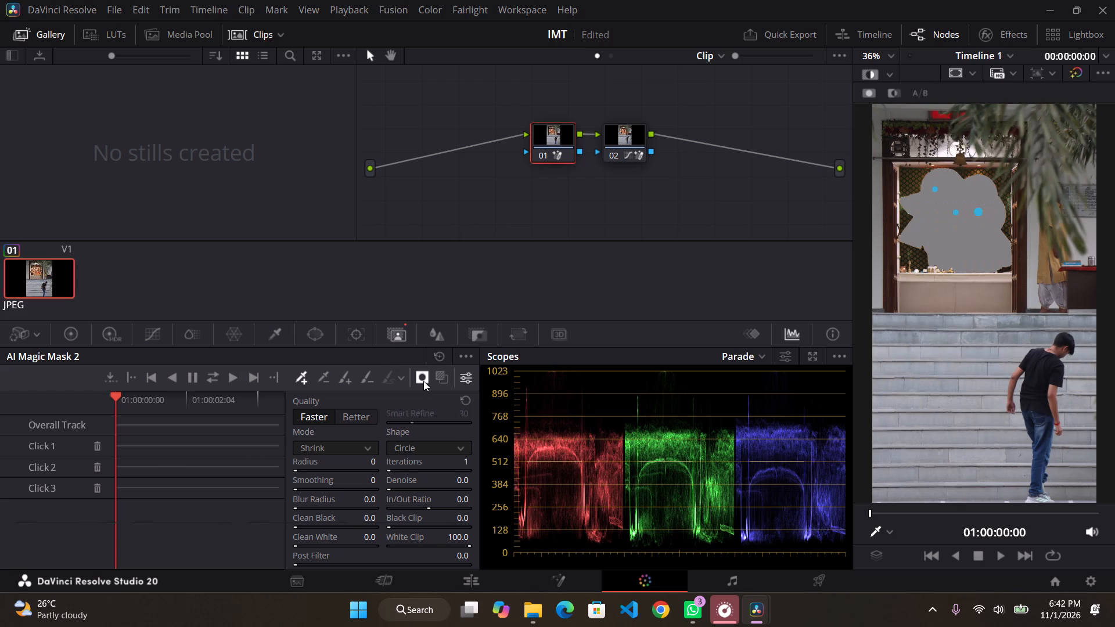
pyautogui.click(466, 246)
pyautogui.scroll(-1, 330, 478)
# In node 01's Magic Mask, set smoothing to 2 and blur radius to 17.6.
pyautogui.scroll(-1, 330, 478)
pyautogui.scroll(-3, 404, 471)
pyautogui.scroll(-3, 277, 467)
pyautogui.scroll(-3, 337, 505)
pyautogui.moveTo(299, 492); pyautogui.dragTo(407, 477)
pyautogui.moveTo(407, 477); pyautogui.dragTo(456, 470)
pyautogui.moveTo(456, 470); pyautogui.dragTo(503, 471)
pyautogui.moveTo(298, 511); pyautogui.dragTo(526, 467)
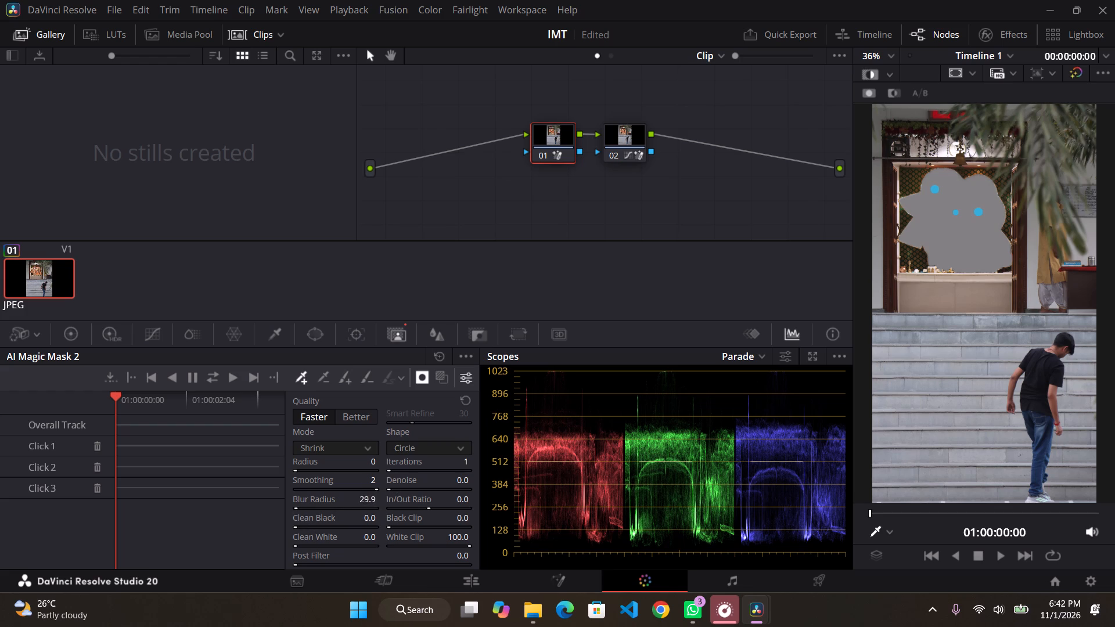
pyautogui.moveTo(526, 467); pyautogui.dragTo(732, 397)
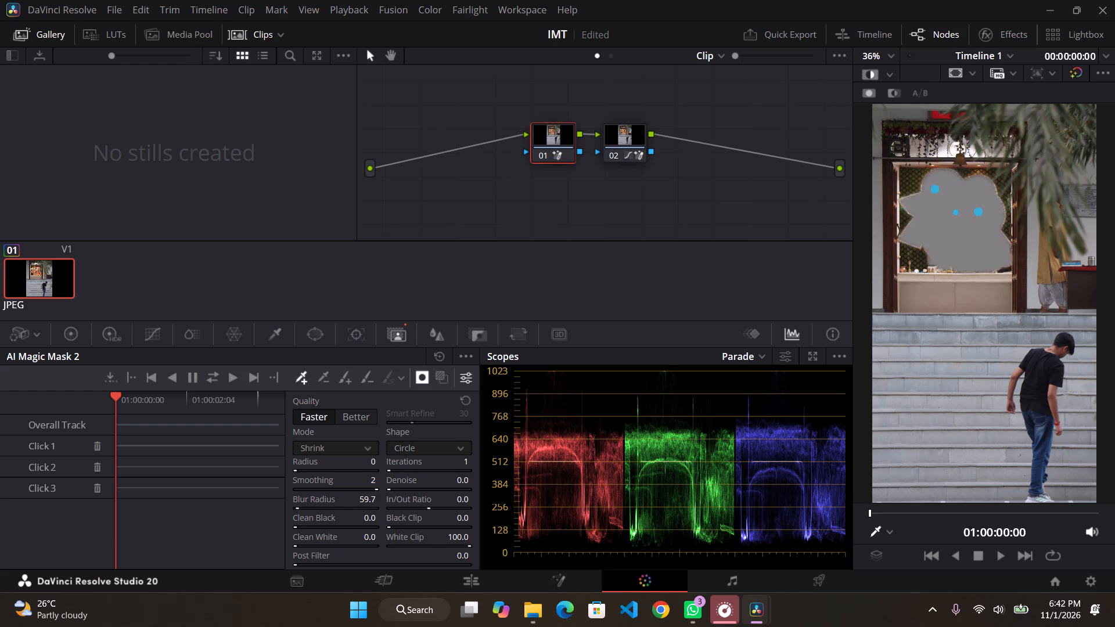
pyautogui.moveTo(732, 397); pyautogui.dragTo(826, 251)
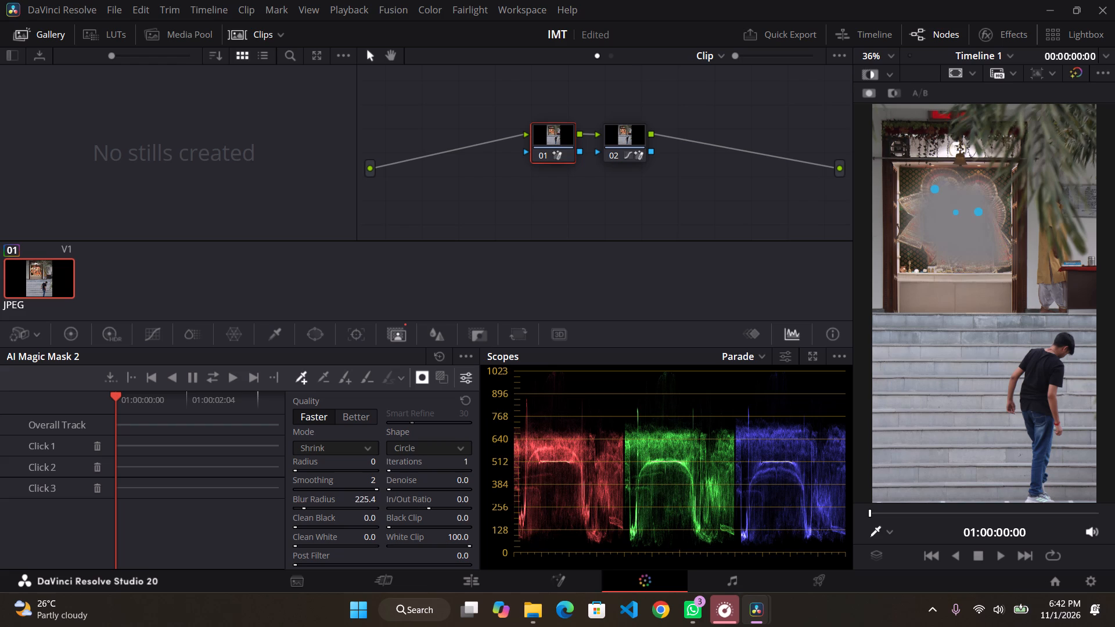
pyautogui.moveTo(826, 251); pyautogui.dragTo(28, 338)
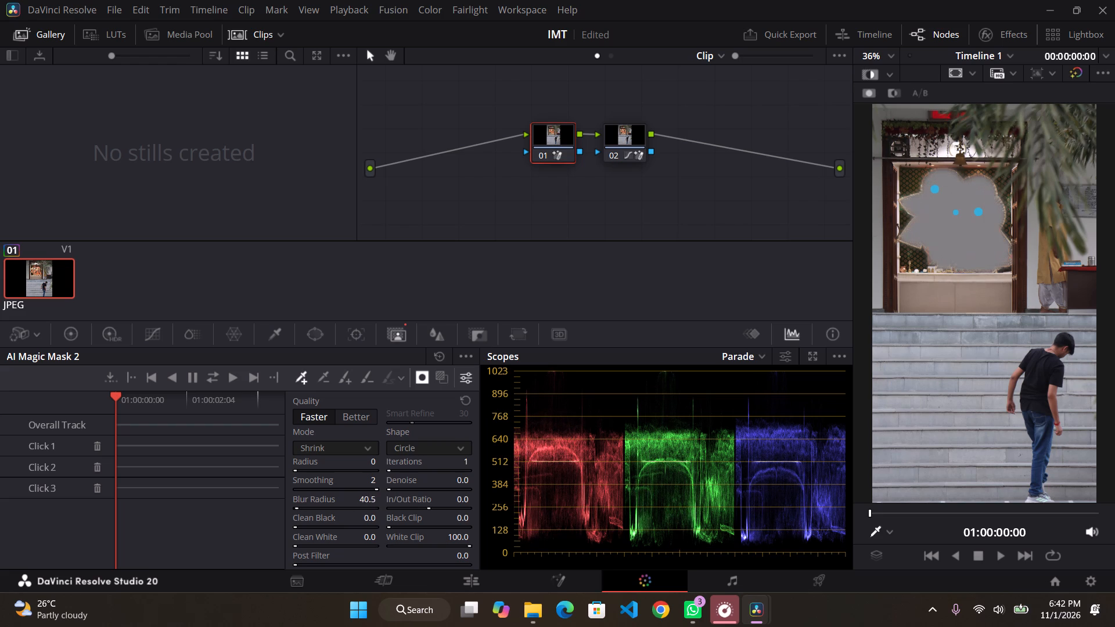
pyautogui.moveTo(28, 338); pyautogui.dragTo(408, 342)
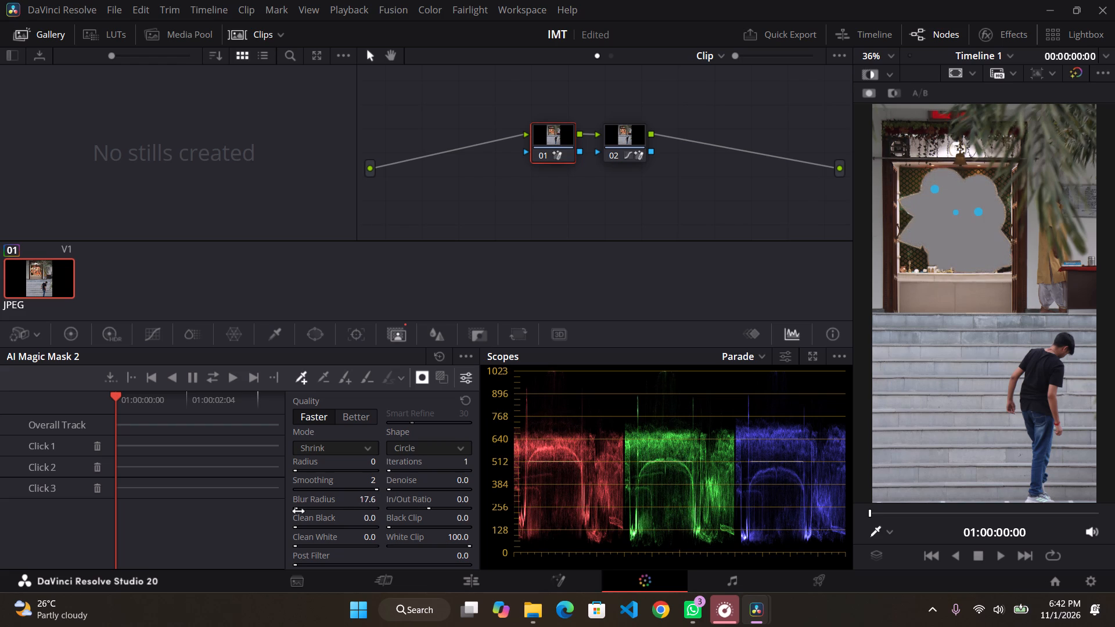
# In node 02's Magic Mask, set blur radius to 47.8 and smoothing to 2.
pyautogui.click(617, 136)
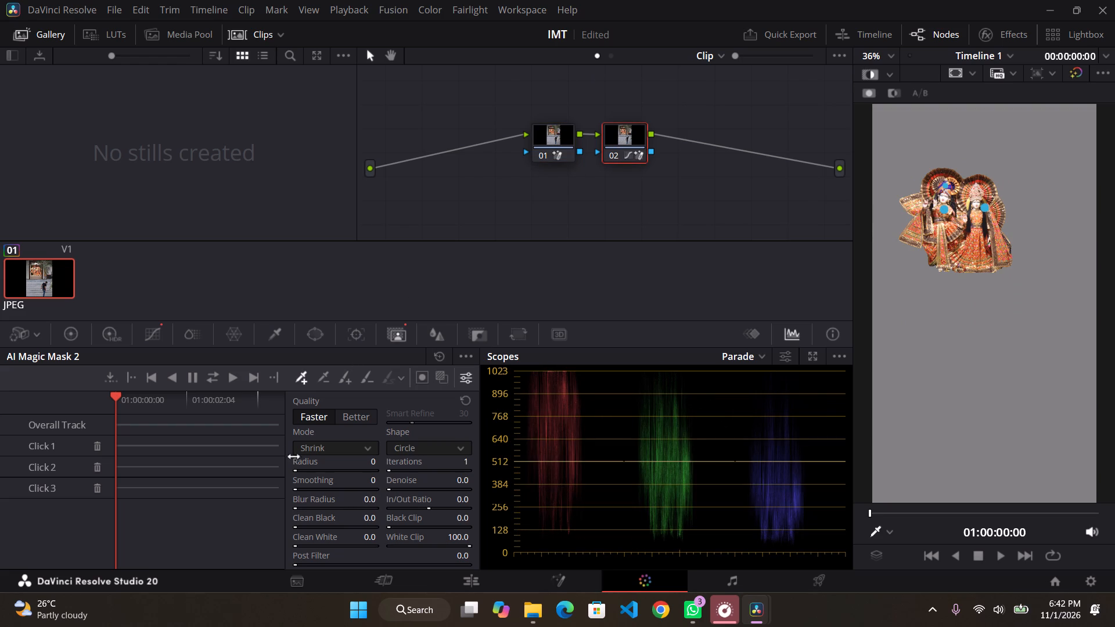
pyautogui.moveTo(298, 509); pyautogui.dragTo(458, 488)
pyautogui.moveTo(458, 488); pyautogui.dragTo(580, 472)
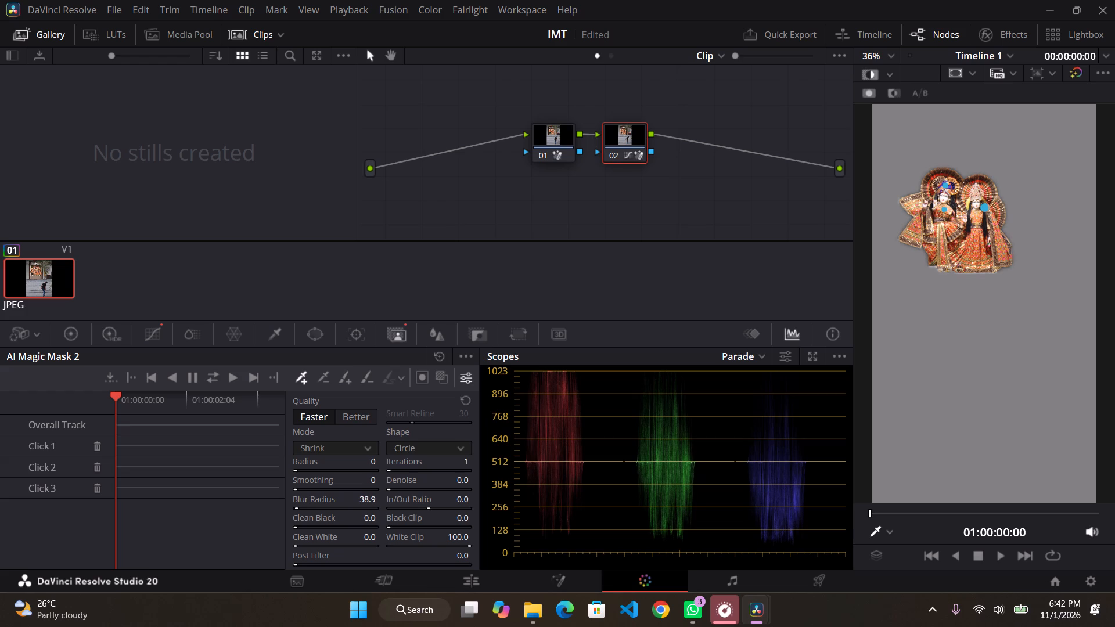
pyautogui.moveTo(580, 472); pyautogui.dragTo(645, 462)
pyautogui.moveTo(297, 490); pyautogui.dragTo(416, 481)
pyautogui.moveTo(416, 481); pyautogui.dragTo(470, 465)
pyautogui.moveTo(470, 465); pyautogui.dragTo(471, 465)
# Switch node 02's Magic Mask mode to Grow and raise its blur radius to 156.5.
pyautogui.click(351, 445)
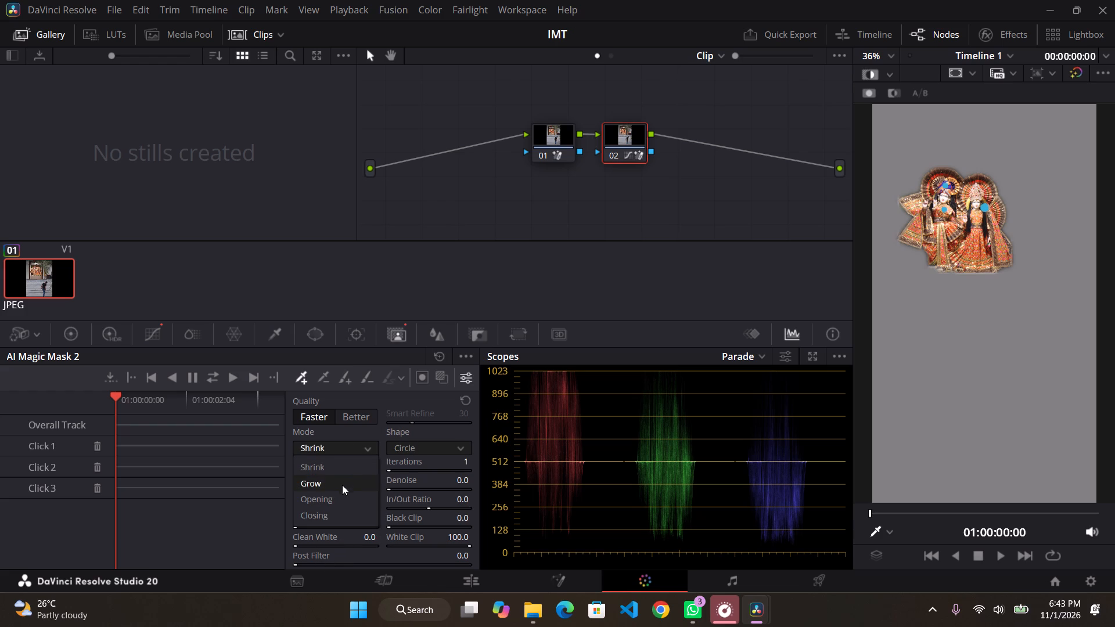
pyautogui.click(336, 487)
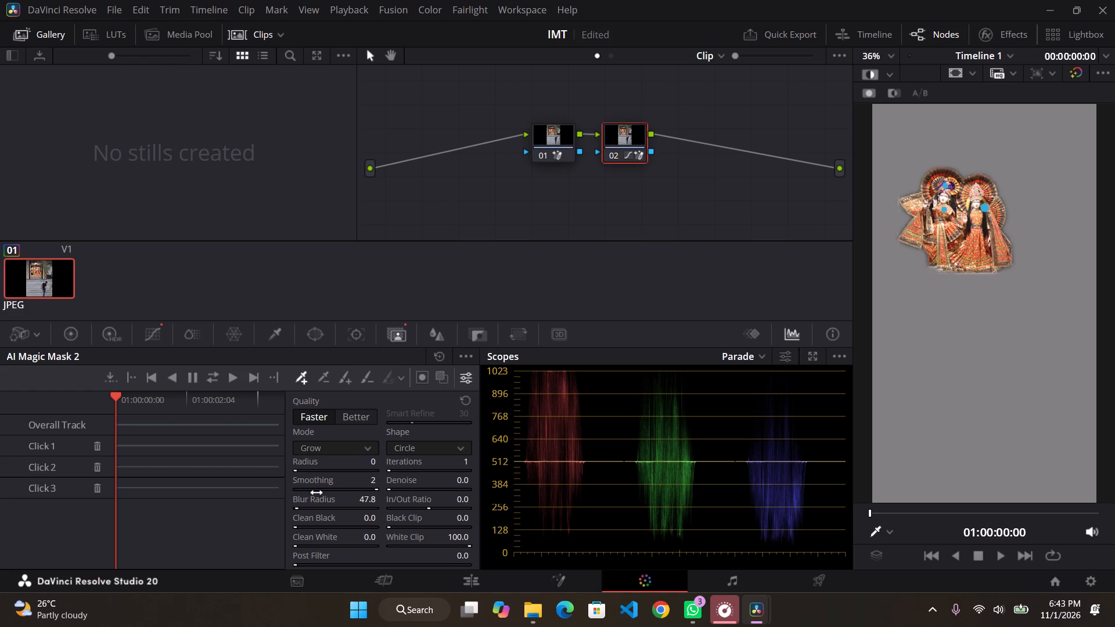
pyautogui.moveTo(295, 492); pyautogui.dragTo(395, 492)
pyautogui.moveTo(304, 506); pyautogui.dragTo(442, 474)
pyautogui.moveTo(442, 474); pyautogui.dragTo(718, 432)
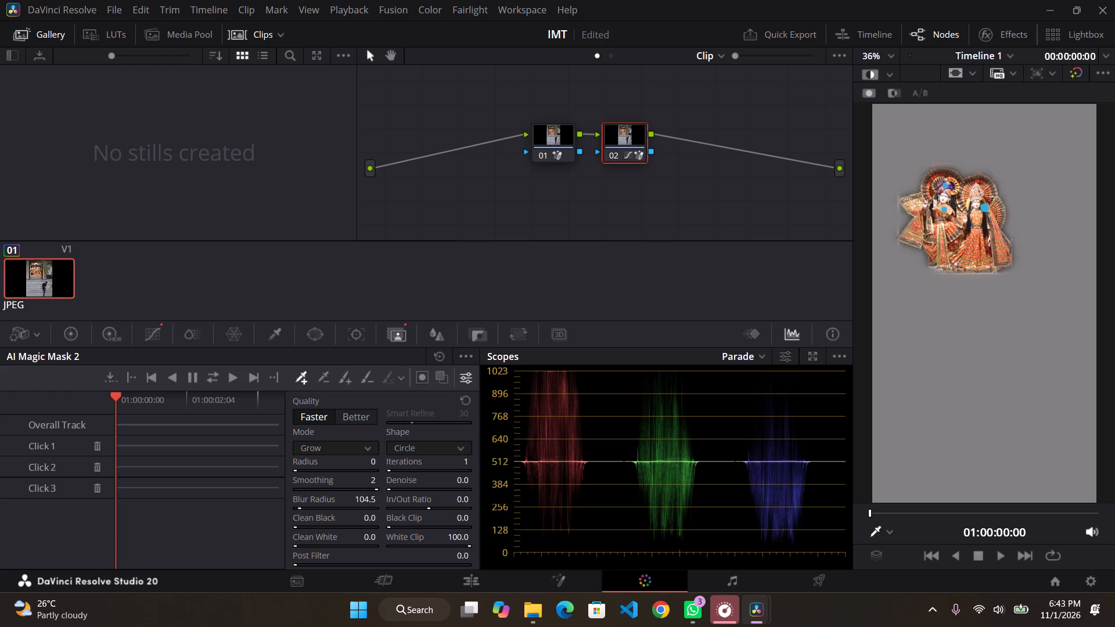
pyautogui.moveTo(718, 432); pyautogui.dragTo(574, 299)
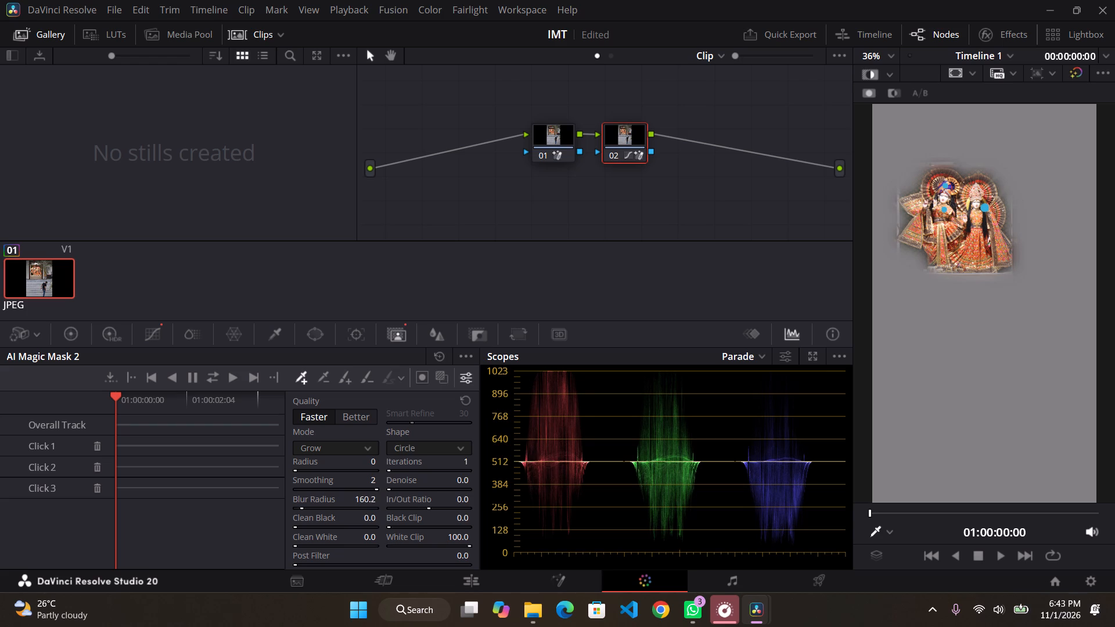
pyautogui.moveTo(574, 299); pyautogui.dragTo(546, 298)
# Switch node 01's Magic Mask mode to Grow and set its blur radius to 92.7.
pyautogui.click(550, 139)
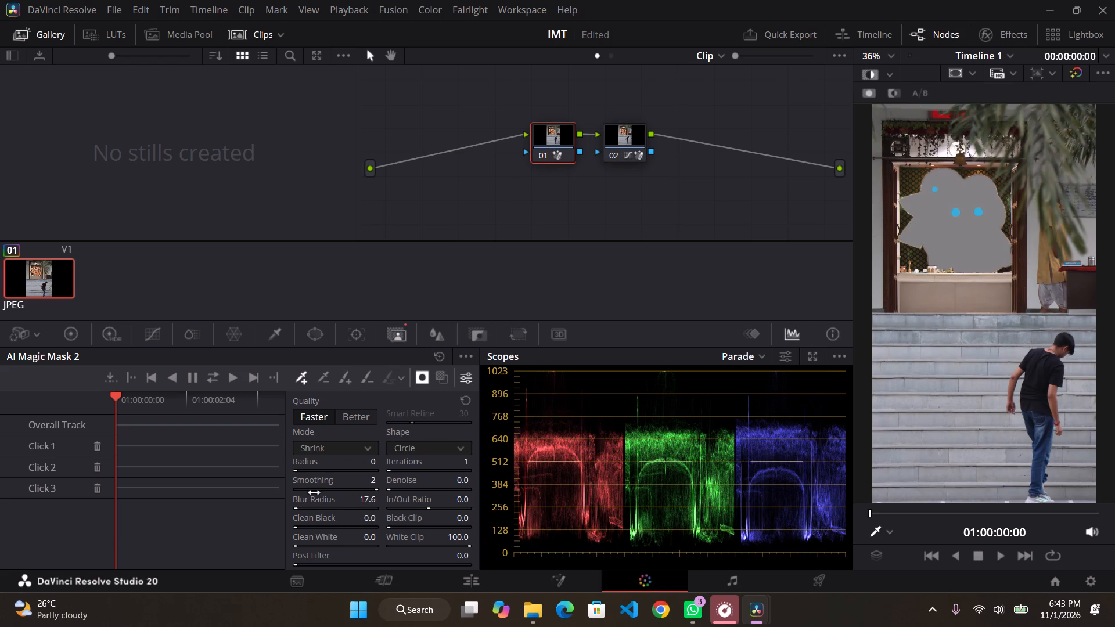
pyautogui.click(340, 449)
pyautogui.click(344, 484)
pyautogui.moveTo(298, 510); pyautogui.dragTo(393, 504)
pyautogui.moveTo(393, 504); pyautogui.dragTo(1099, 406)
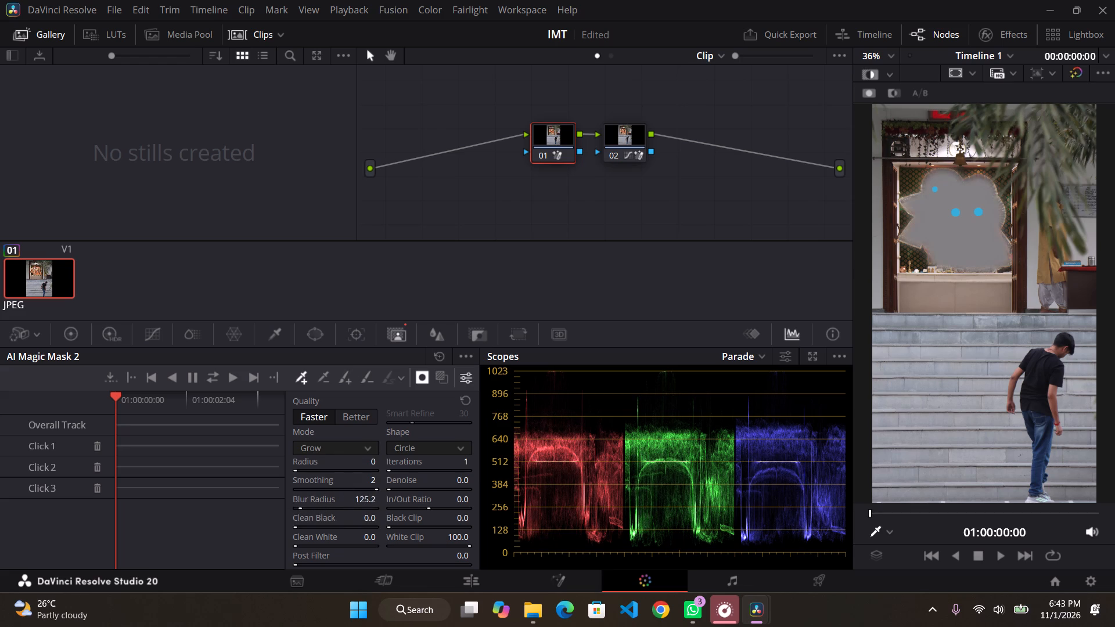
pyautogui.moveTo(1099, 406); pyautogui.dragTo(305, 333)
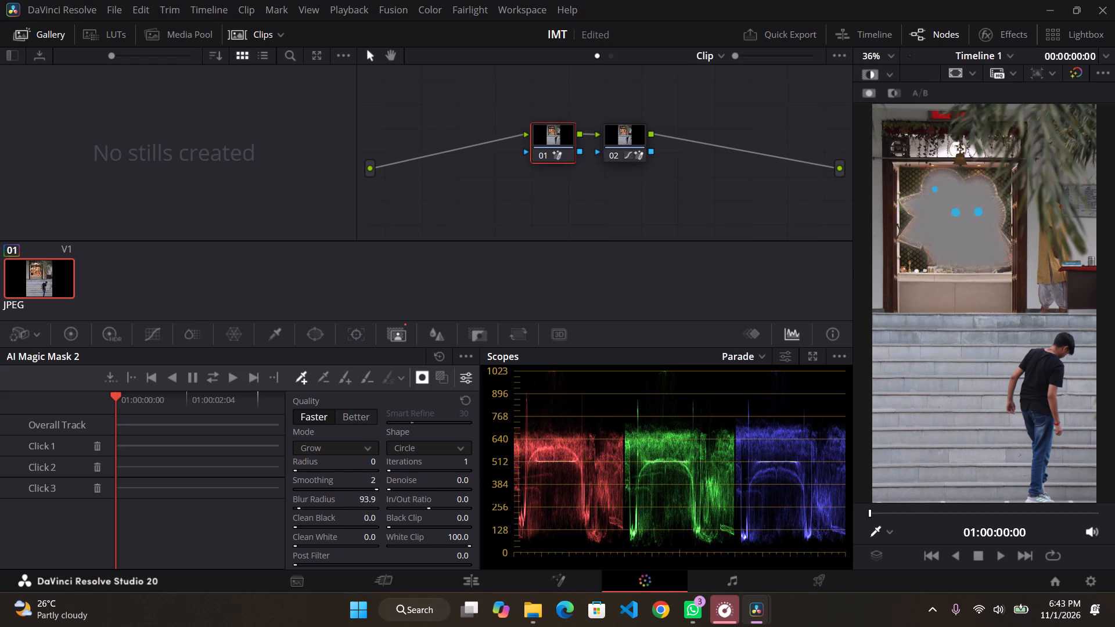
pyautogui.moveTo(305, 333); pyautogui.dragTo(299, 330)
pyautogui.click(207, 552)
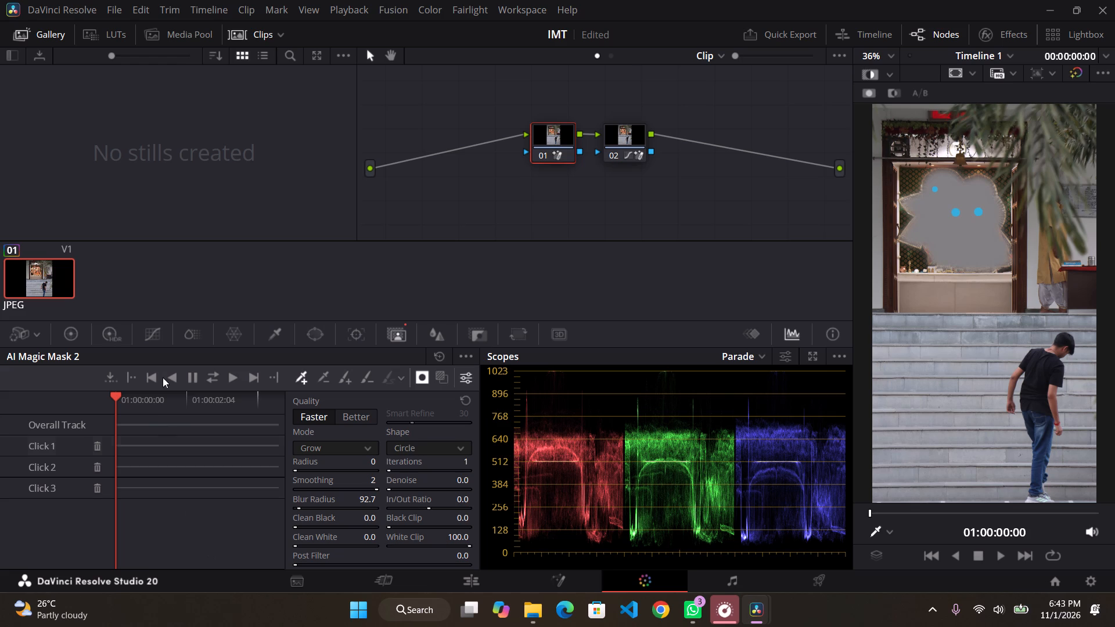
# In node 01's primaries, set saturation to 0, shadows to -20.50 and highlights to -24.00.
pyautogui.click(77, 326)
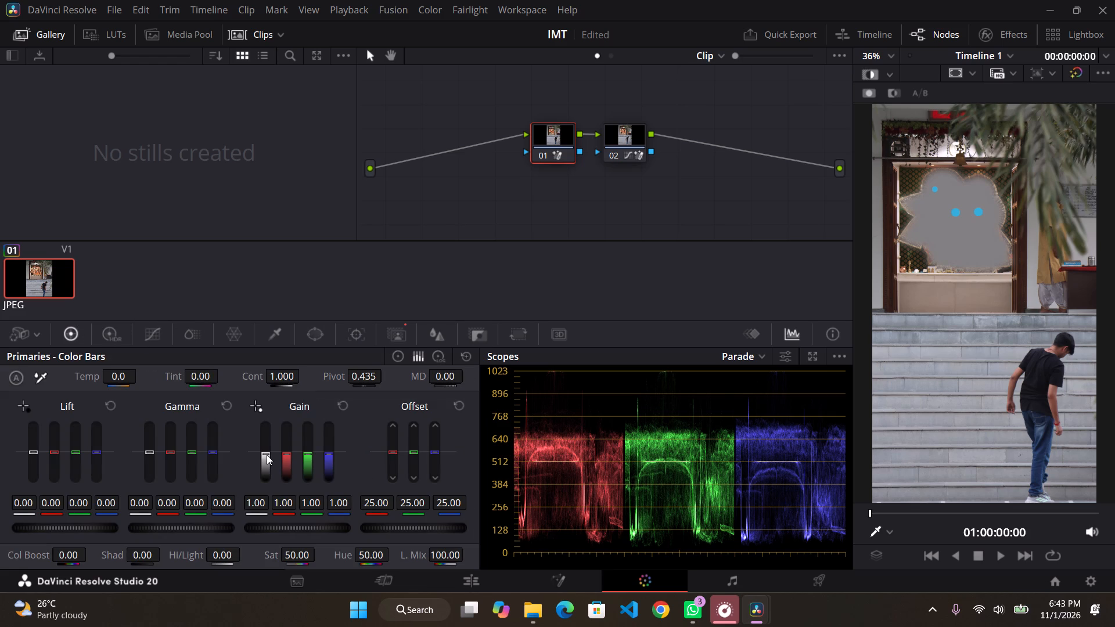
pyautogui.moveTo(304, 555); pyautogui.dragTo(436, 320)
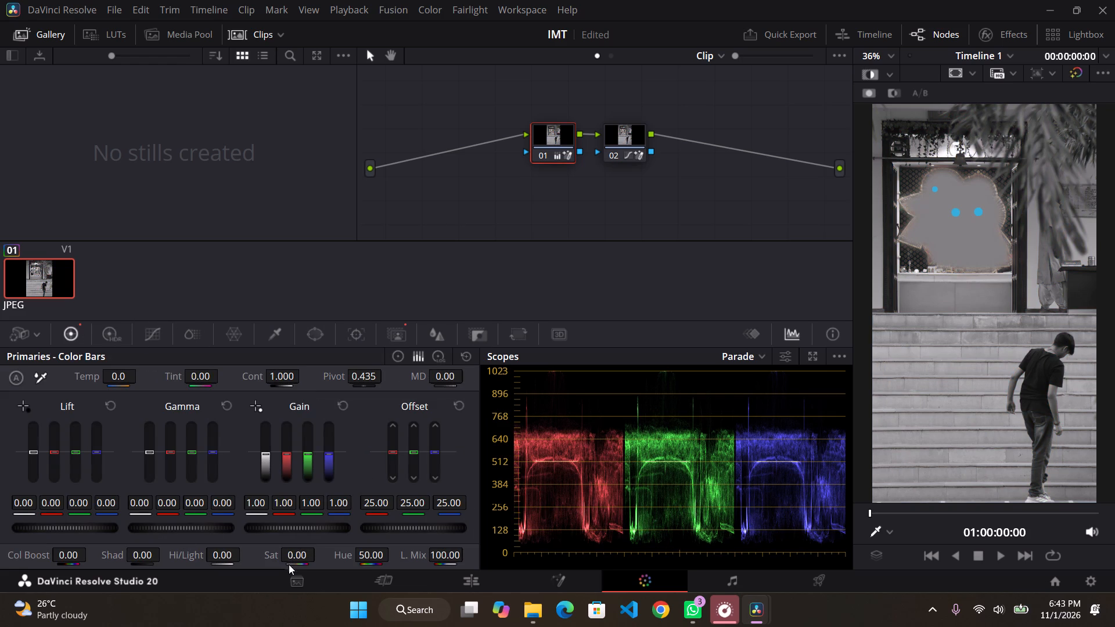
pyautogui.moveTo(131, 557); pyautogui.dragTo(540, 322)
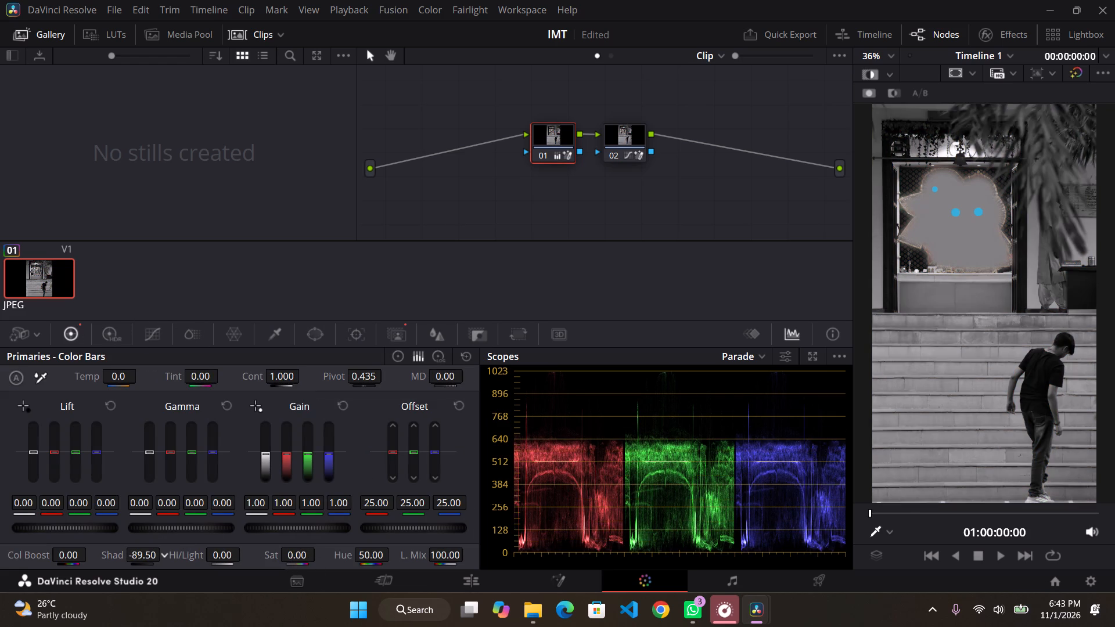
pyautogui.moveTo(540, 322); pyautogui.dragTo(529, 346)
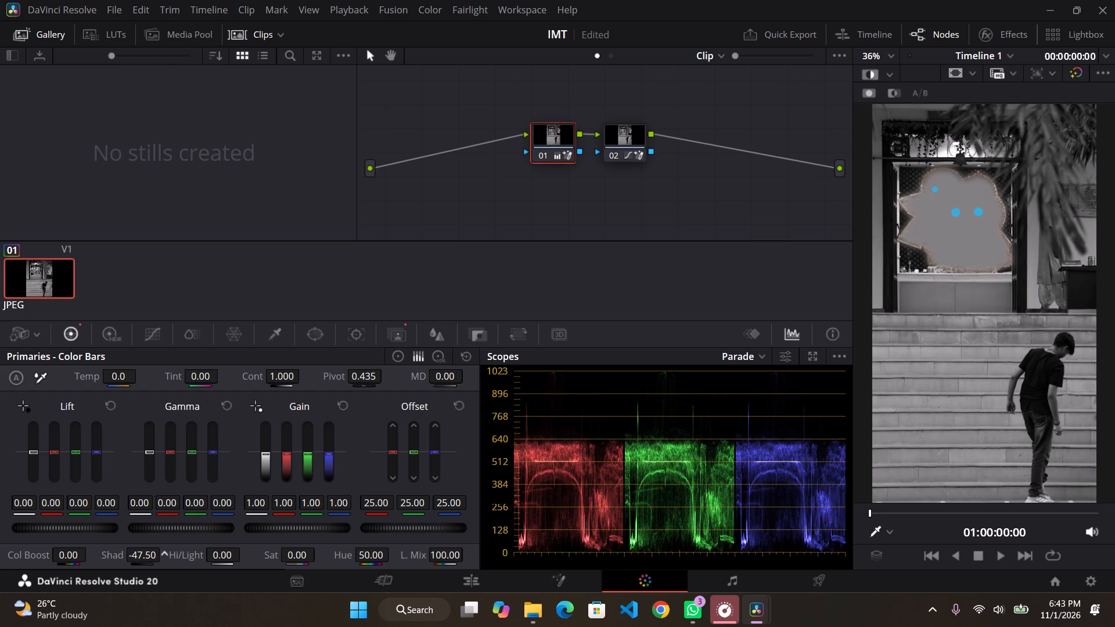
pyautogui.moveTo(529, 346); pyautogui.dragTo(569, 347)
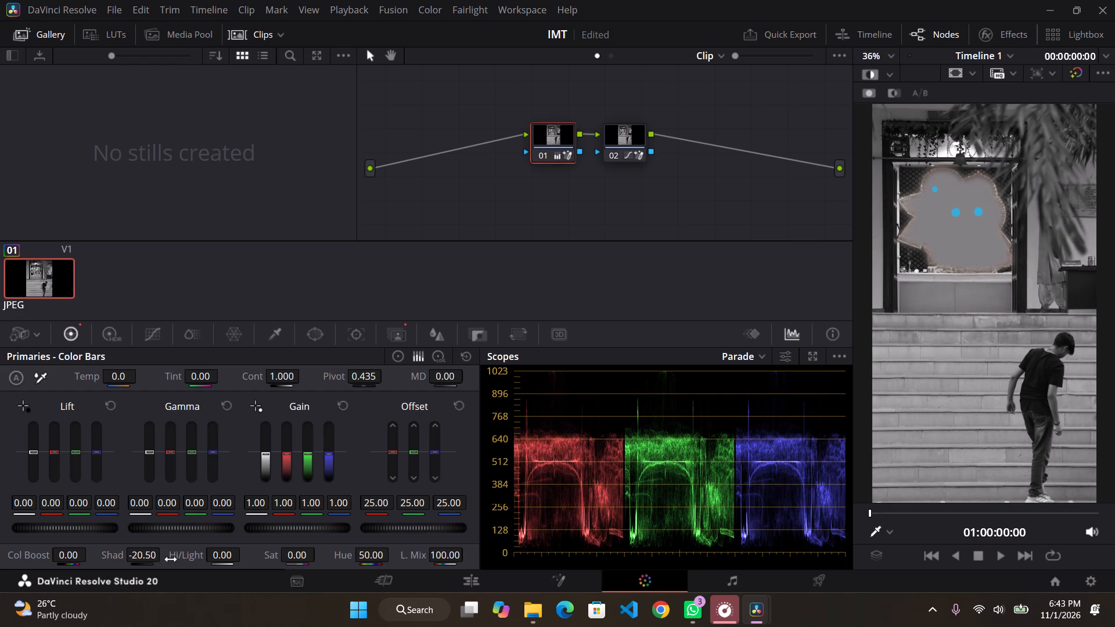
pyautogui.moveTo(222, 556); pyautogui.dragTo(222, 556)
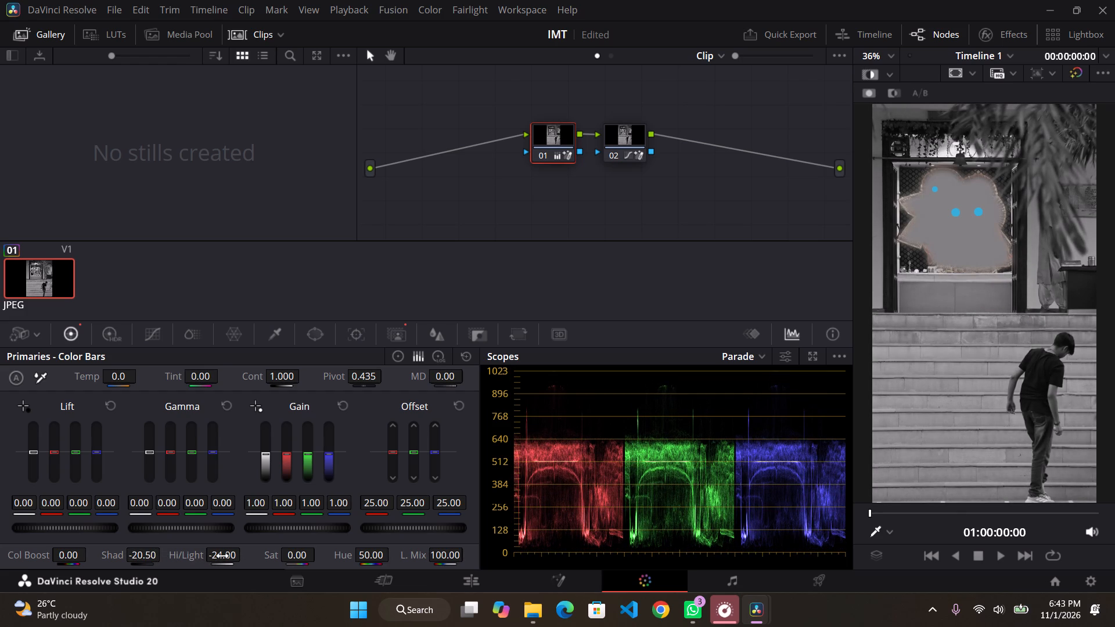
pyautogui.moveTo(222, 556); pyautogui.dragTo(188, 558)
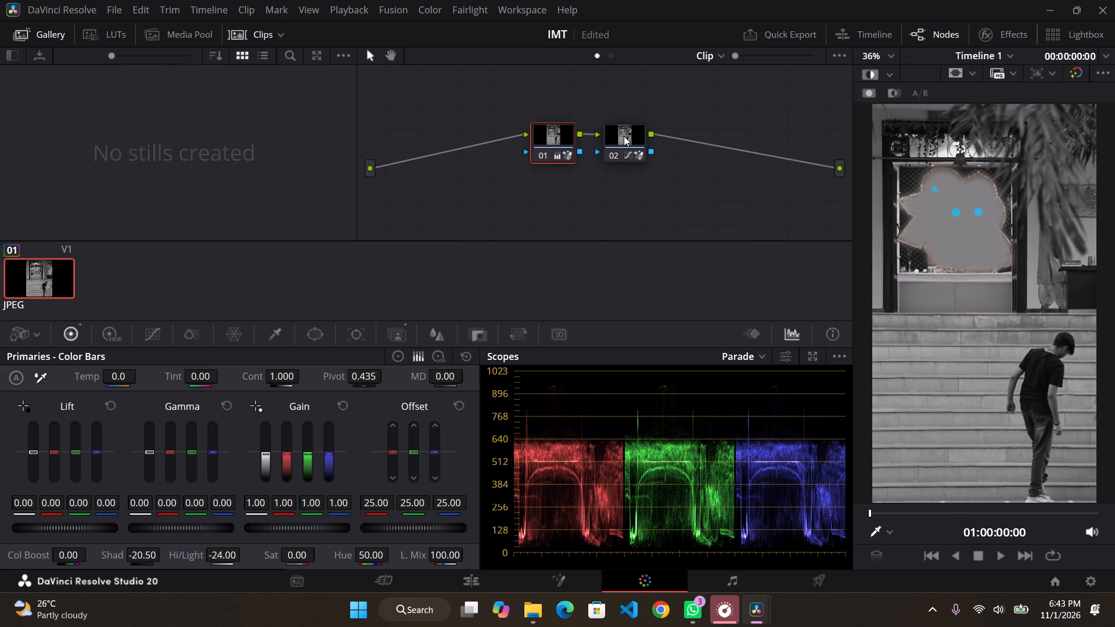
# In node 02's primaries, set saturation to 56.60, shadows to -19.00 and highlights to 4.00.
pyautogui.click(624, 136)
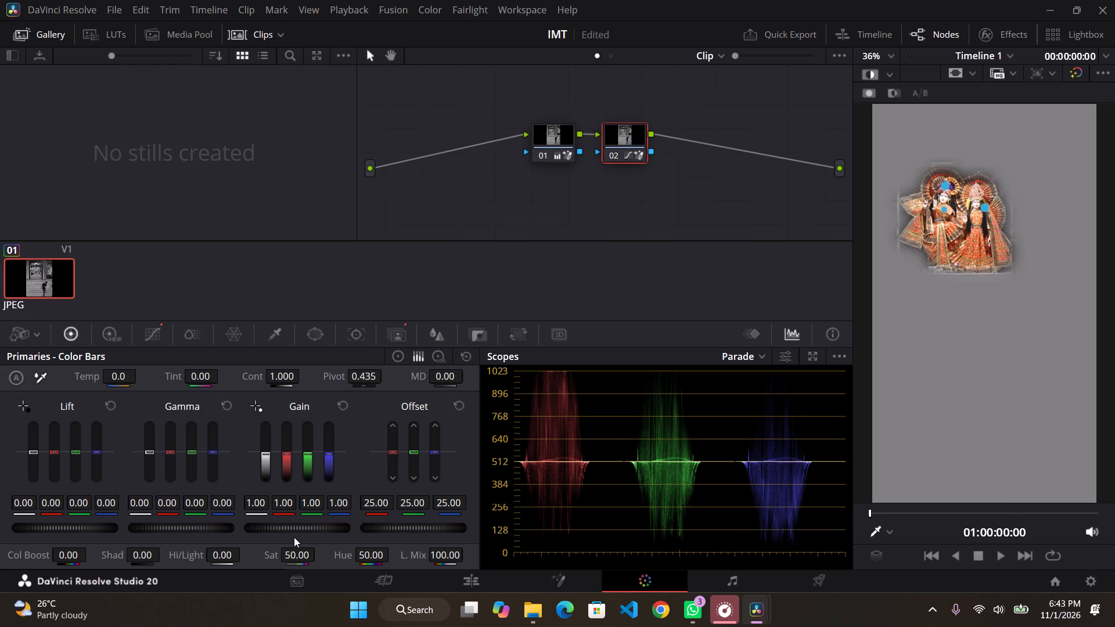
pyautogui.moveTo(297, 559); pyautogui.dragTo(321, 554)
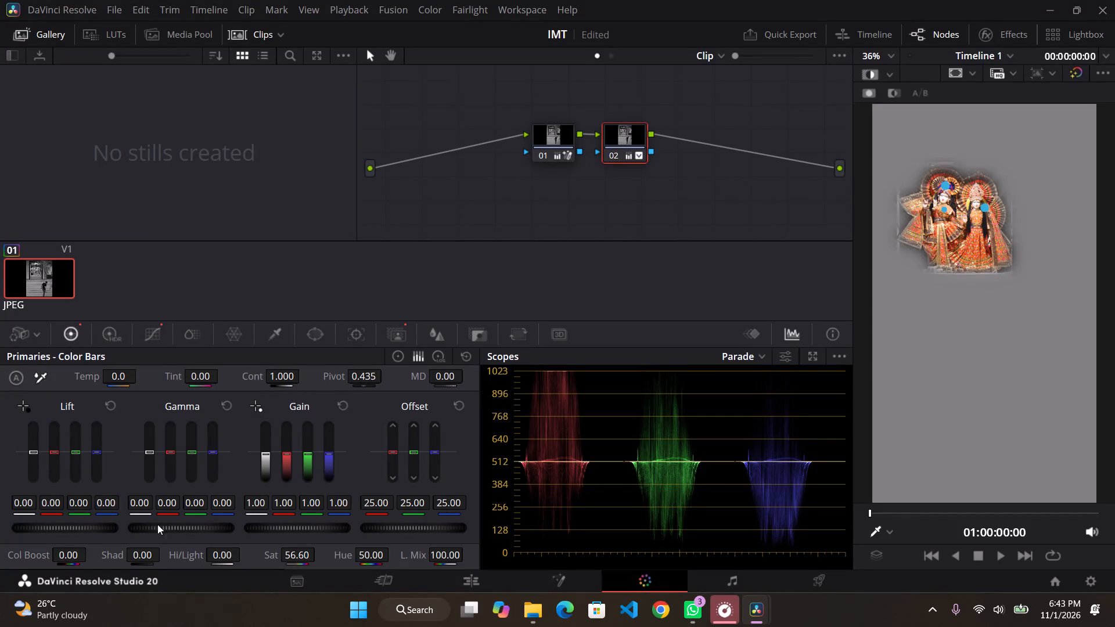
pyautogui.moveTo(146, 553); pyautogui.dragTo(122, 549)
pyautogui.moveTo(122, 549); pyautogui.dragTo(119, 550)
pyautogui.moveTo(212, 562); pyautogui.dragTo(222, 559)
pyautogui.moveTo(221, 557); pyautogui.dragTo(228, 558)
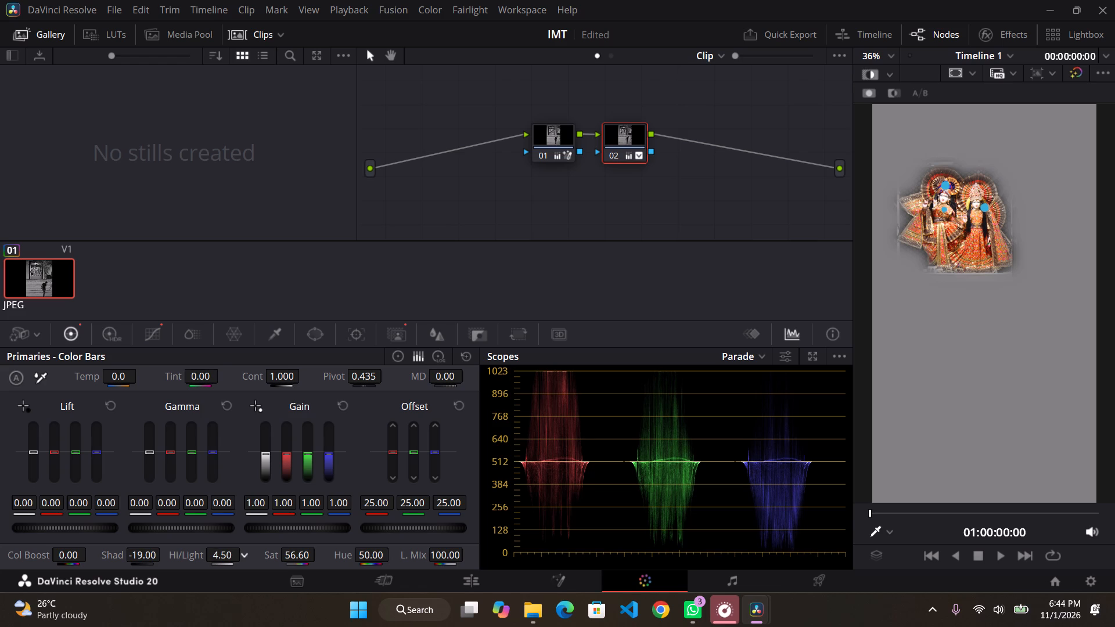
pyautogui.moveTo(228, 558); pyautogui.dragTo(227, 558)
# Search the effects library for "gl" and apply the Resolve FX Glow effect to node 02.
pyautogui.click(616, 142)
pyautogui.click(990, 28)
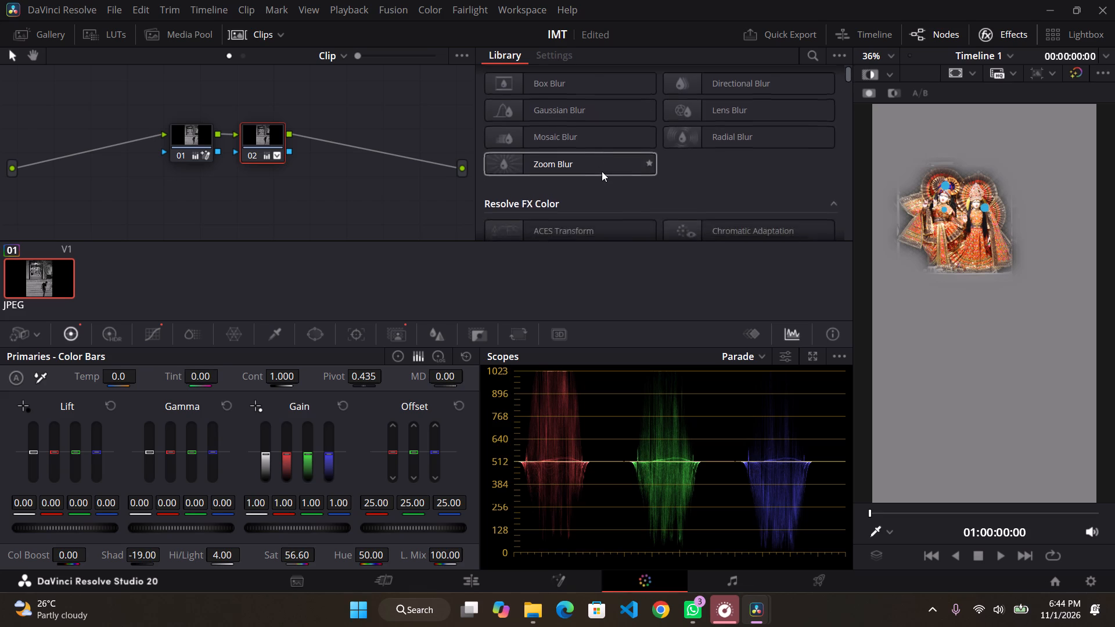
pyautogui.click(810, 56)
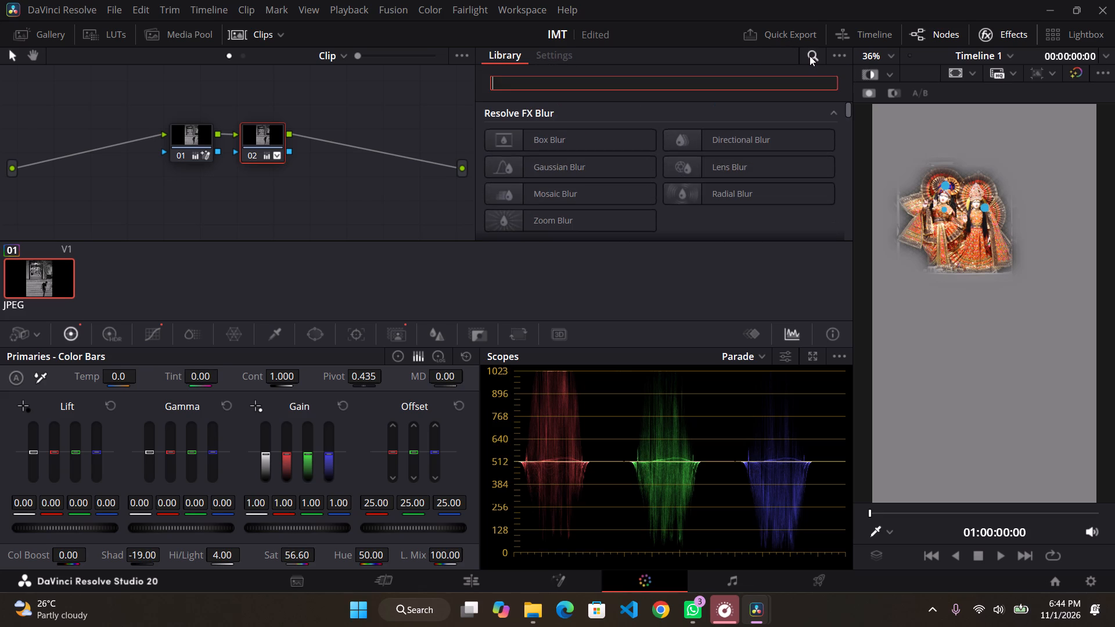
pyautogui.write('gl')
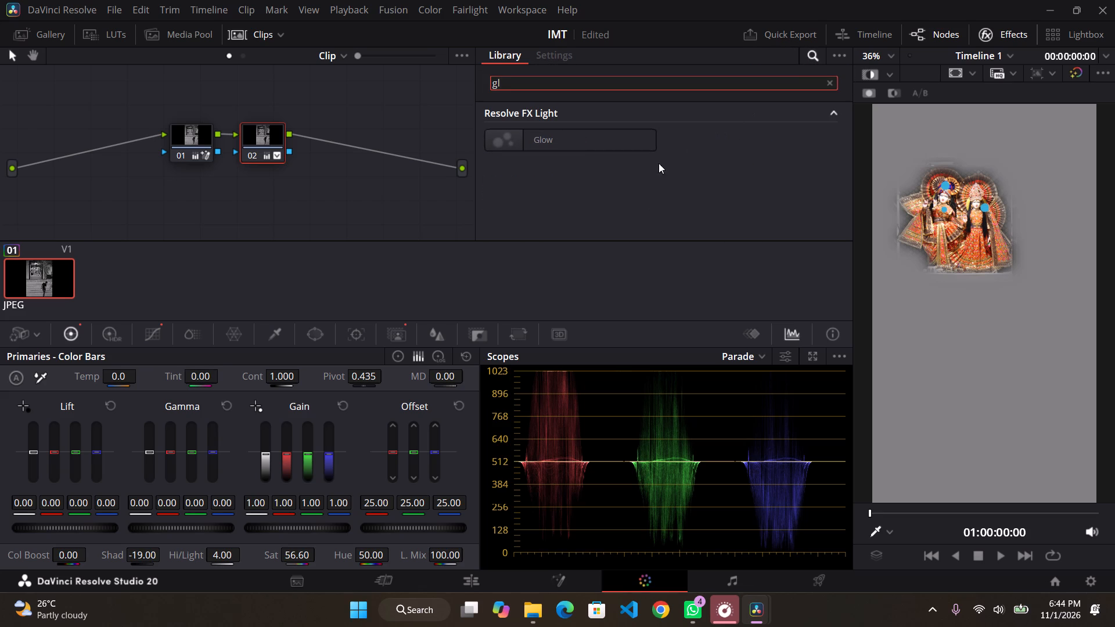
pyautogui.moveTo(596, 140); pyautogui.dragTo(255, 140)
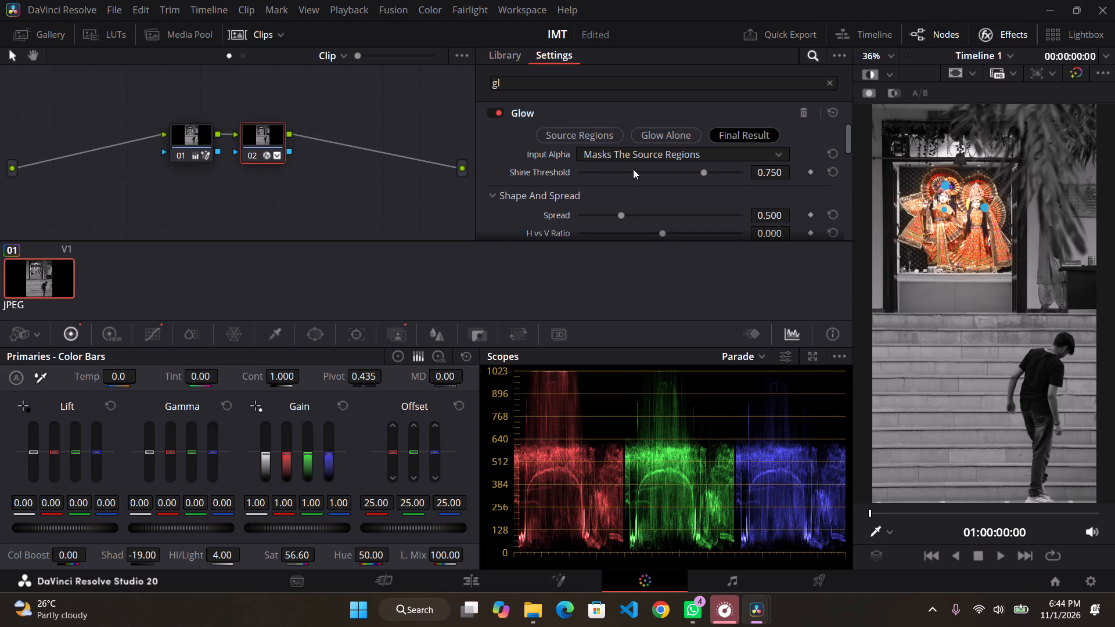
# Set node 02's Glow spread to 0.589 and its shine threshold to 0.417.
pyautogui.moveTo(621, 216); pyautogui.dragTo(638, 216)
pyautogui.moveTo(638, 216); pyautogui.dragTo(588, 208)
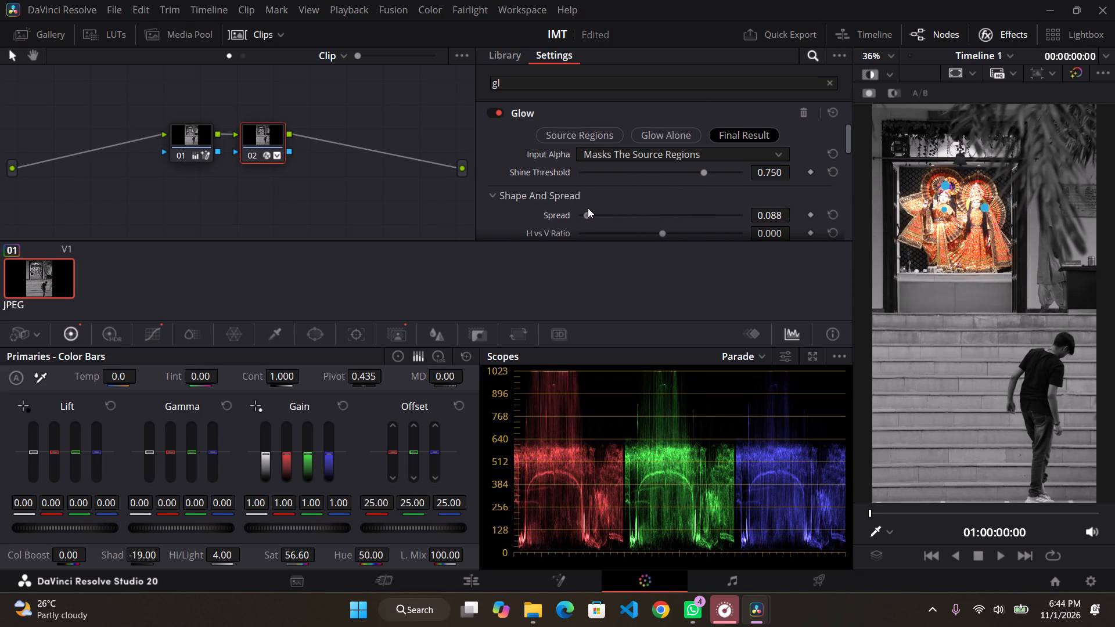
pyautogui.moveTo(588, 208); pyautogui.dragTo(629, 207)
pyautogui.scroll(-1, 651, 223)
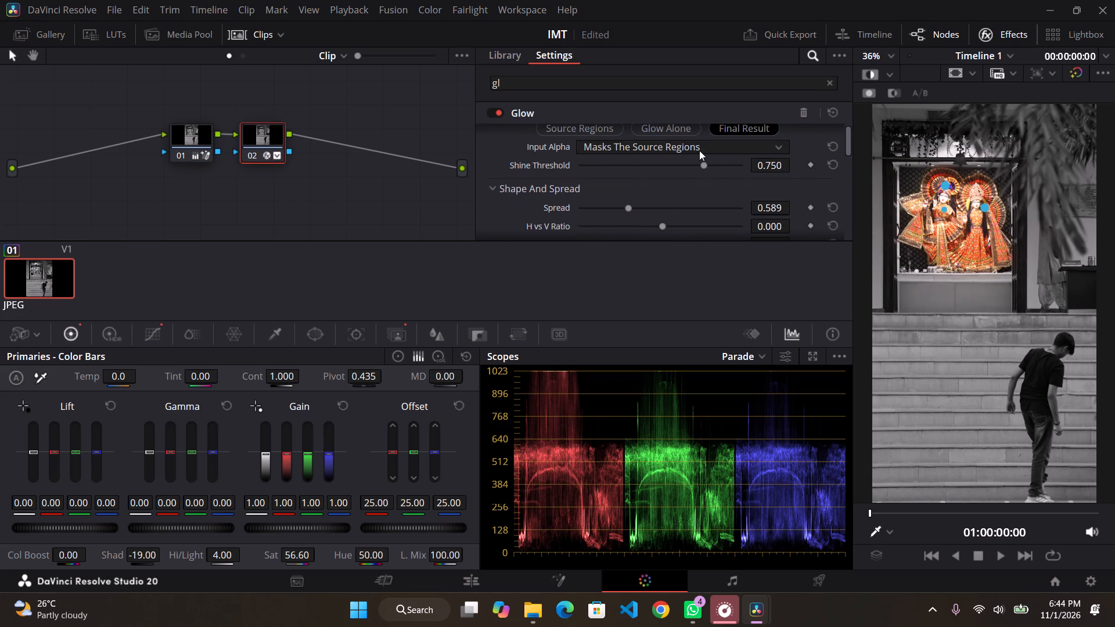
pyautogui.moveTo(701, 163); pyautogui.dragTo(650, 169)
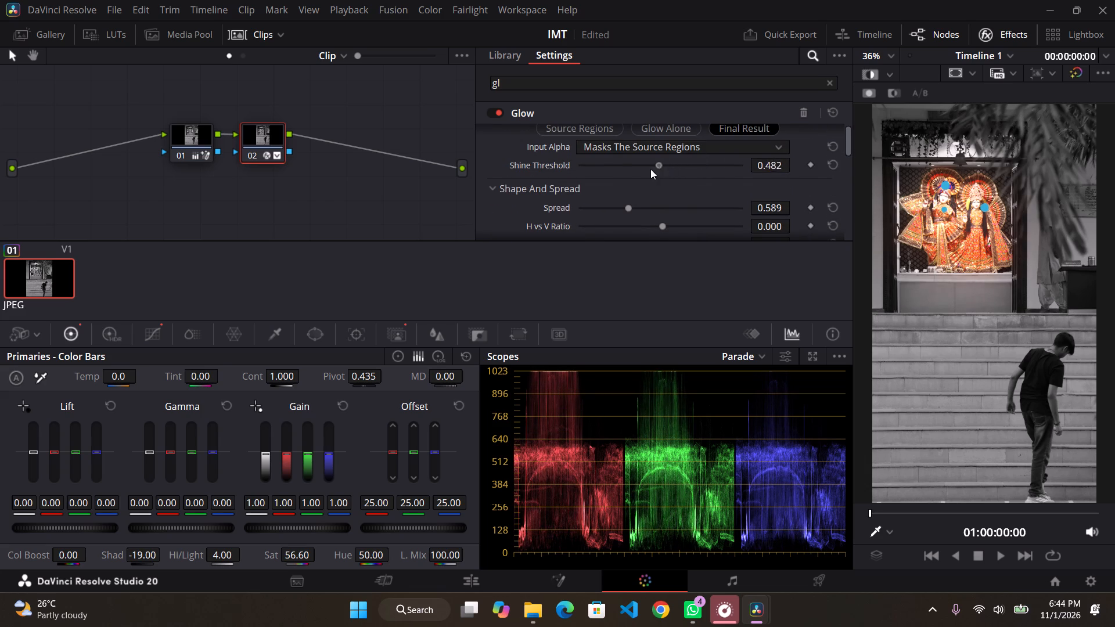
pyautogui.moveTo(650, 169); pyautogui.dragTo(667, 167)
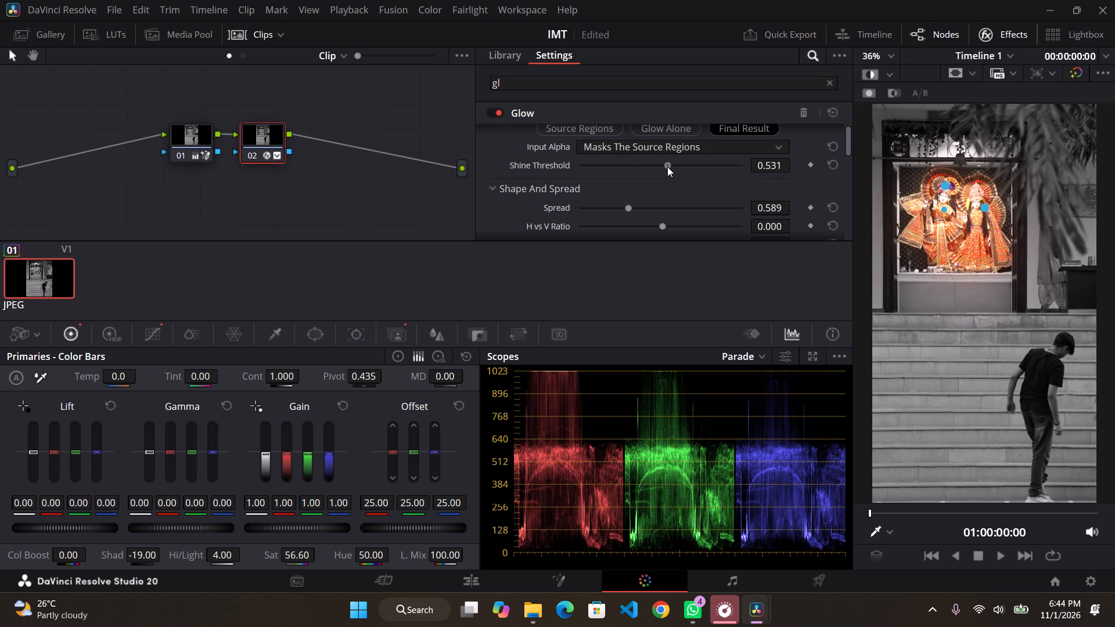
pyautogui.moveTo(667, 167); pyautogui.dragTo(859, 132)
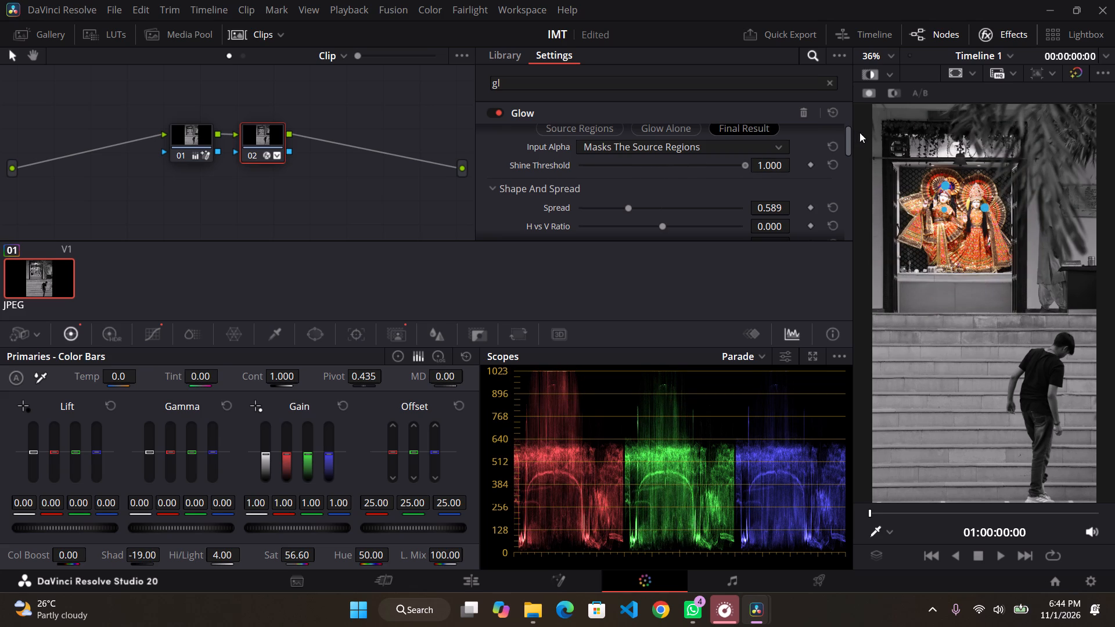
pyautogui.moveTo(859, 132); pyautogui.dragTo(649, 163)
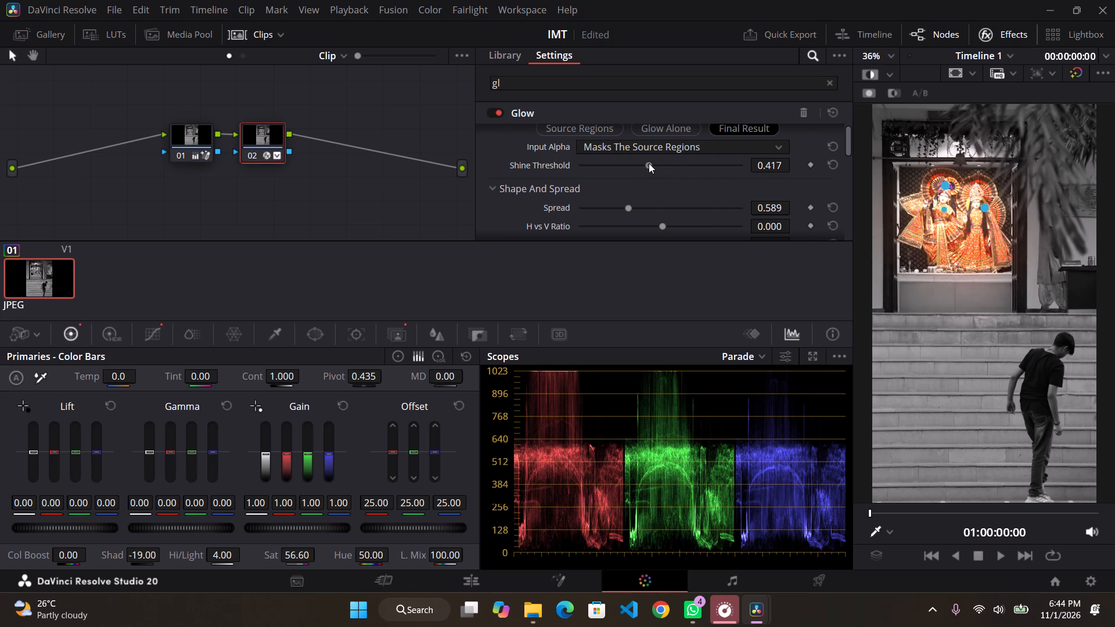
pyautogui.moveTo(649, 163); pyautogui.dragTo(649, 162)
pyautogui.click(448, 206)
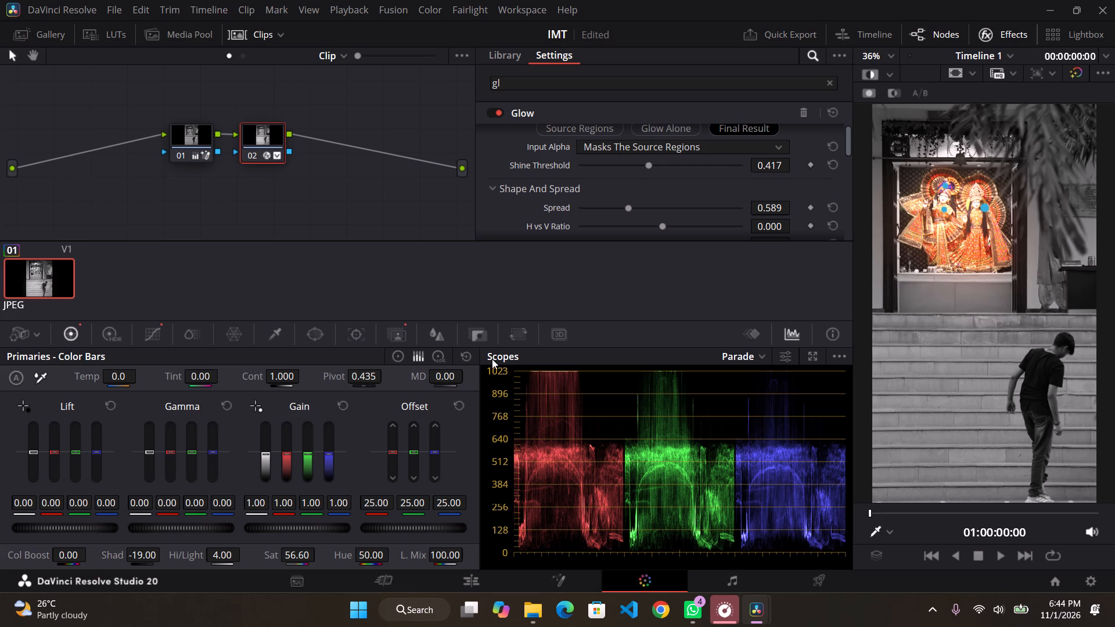
# Darken node 02 with its custom curve by adding a lowered midtone point and pulling the existing upper point down.
pyautogui.click(121, 330)
pyautogui.click(158, 336)
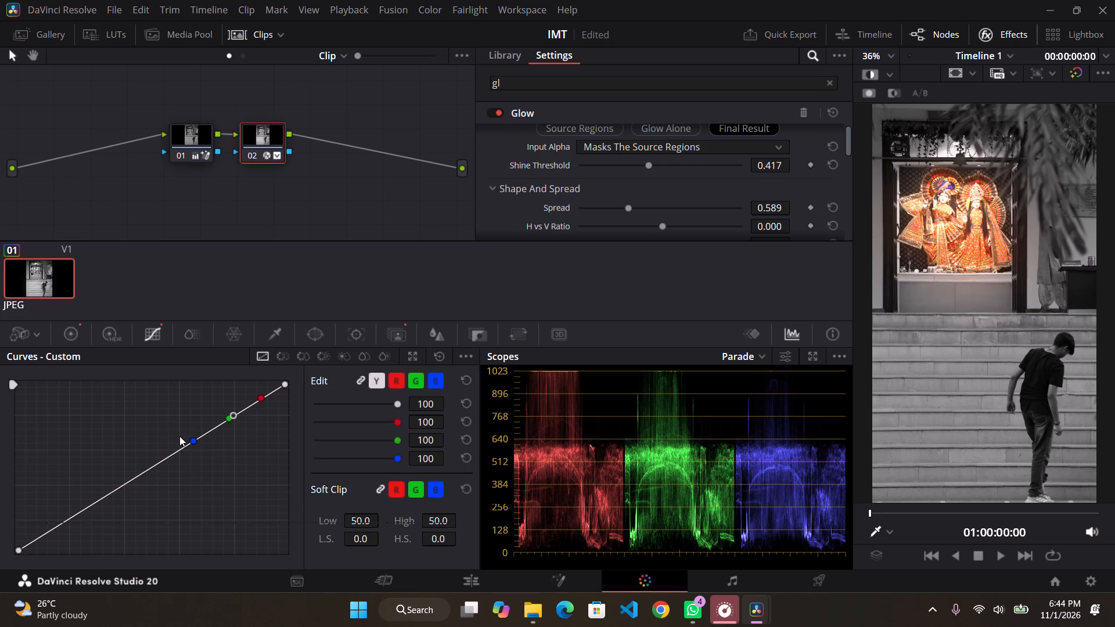
pyautogui.moveTo(154, 462); pyautogui.dragTo(160, 468)
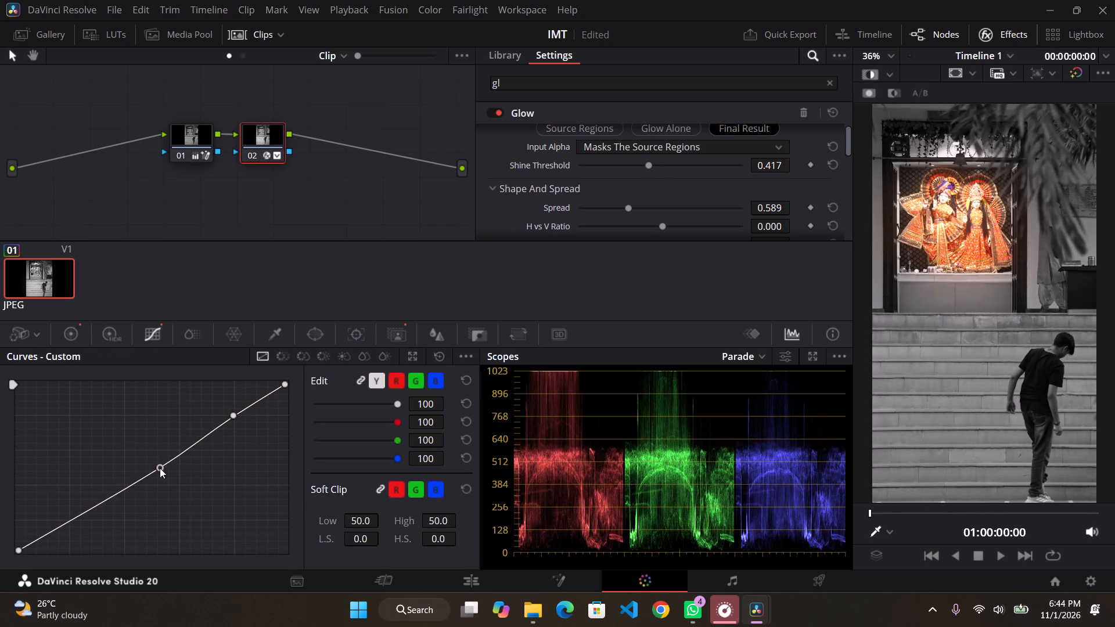
pyautogui.moveTo(160, 468); pyautogui.dragTo(159, 464)
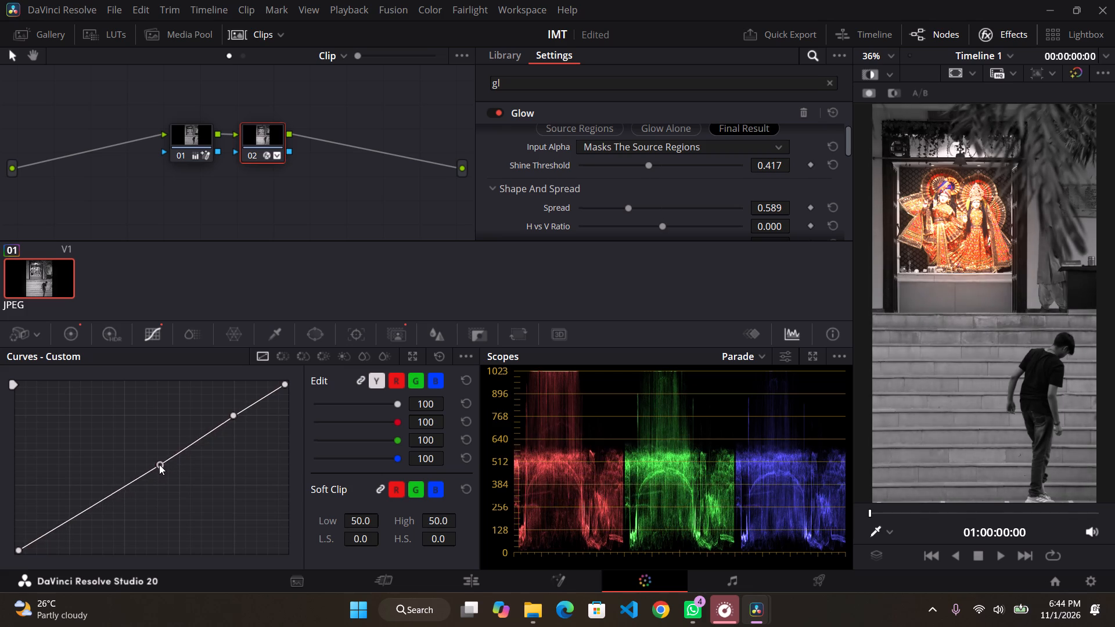
pyautogui.moveTo(159, 464); pyautogui.dragTo(177, 483)
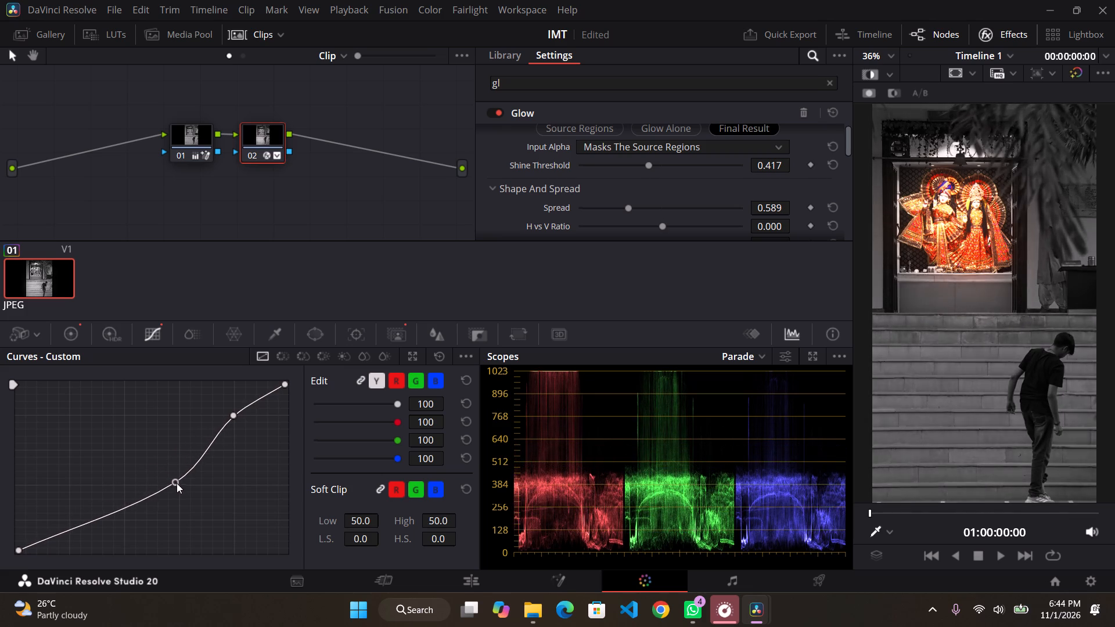
pyautogui.moveTo(177, 483); pyautogui.dragTo(168, 470)
pyautogui.moveTo(234, 416); pyautogui.dragTo(244, 421)
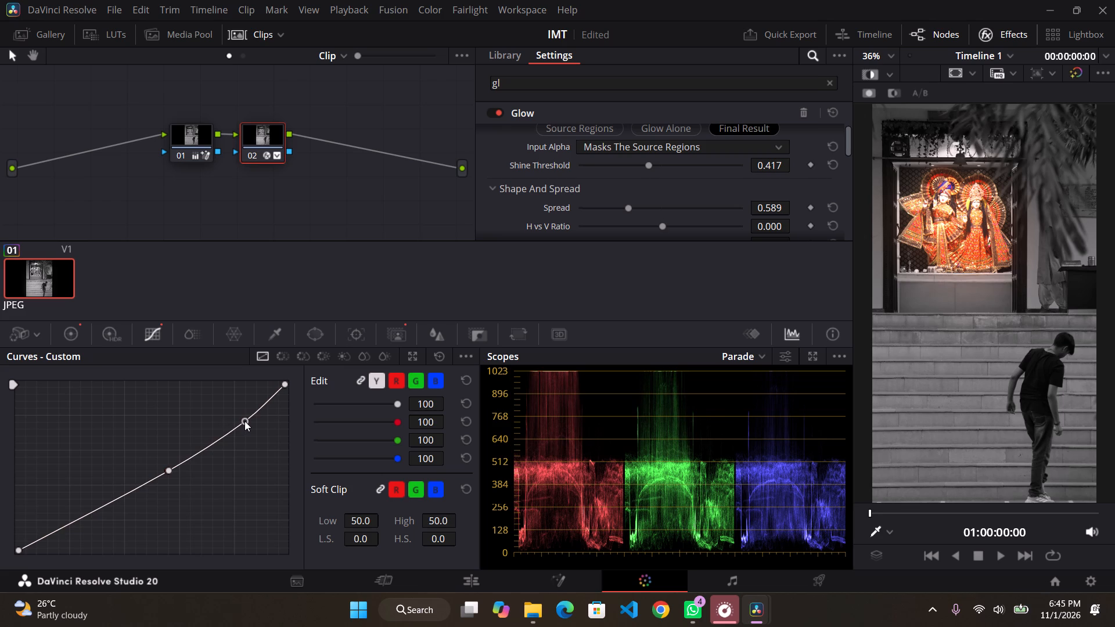
pyautogui.moveTo(244, 421); pyautogui.dragTo(250, 427)
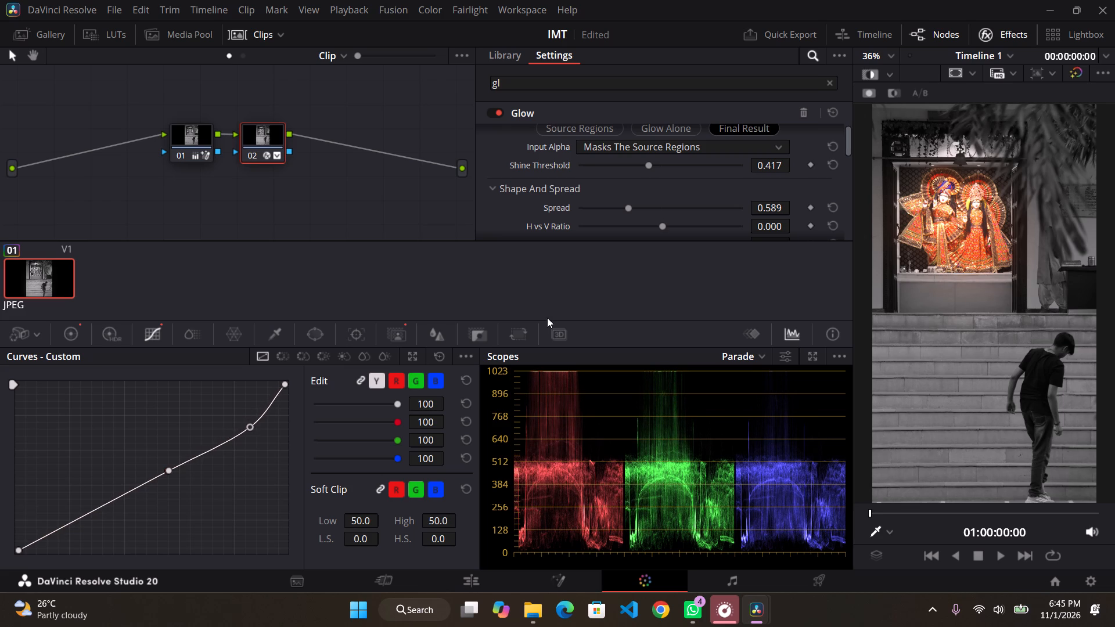
# View the graded image full screen to examine the glowing idols against the black-and-white background.
pyautogui.hotkey('ctrl', 'f')
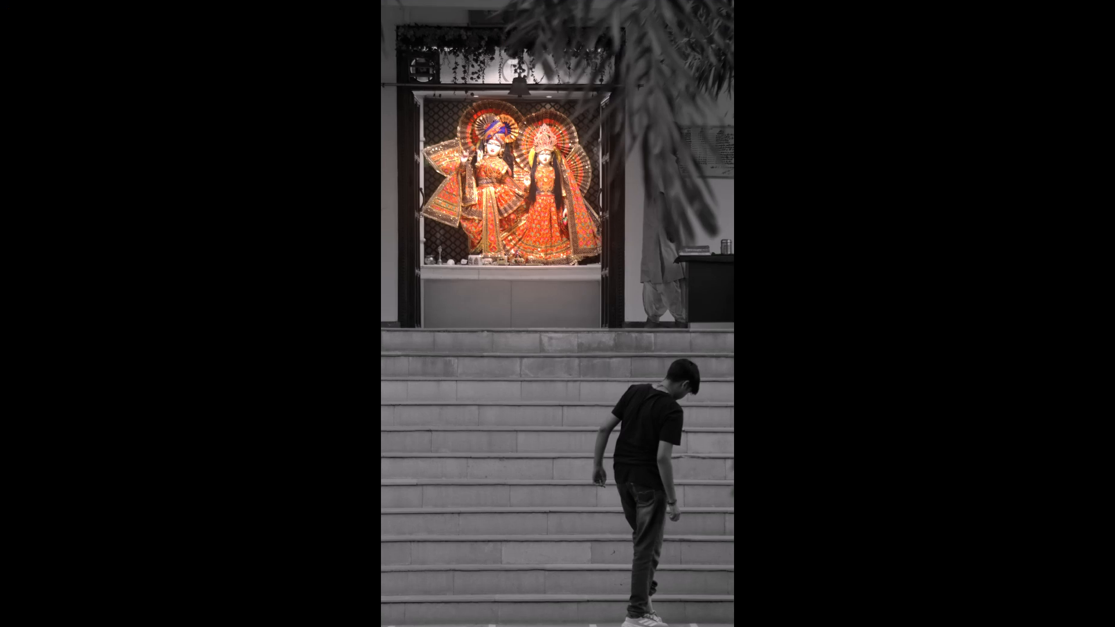
pyautogui.keyDown('ctrl'); pyautogui.scroll(7, 630, 153); pyautogui.keyUp('ctrl')
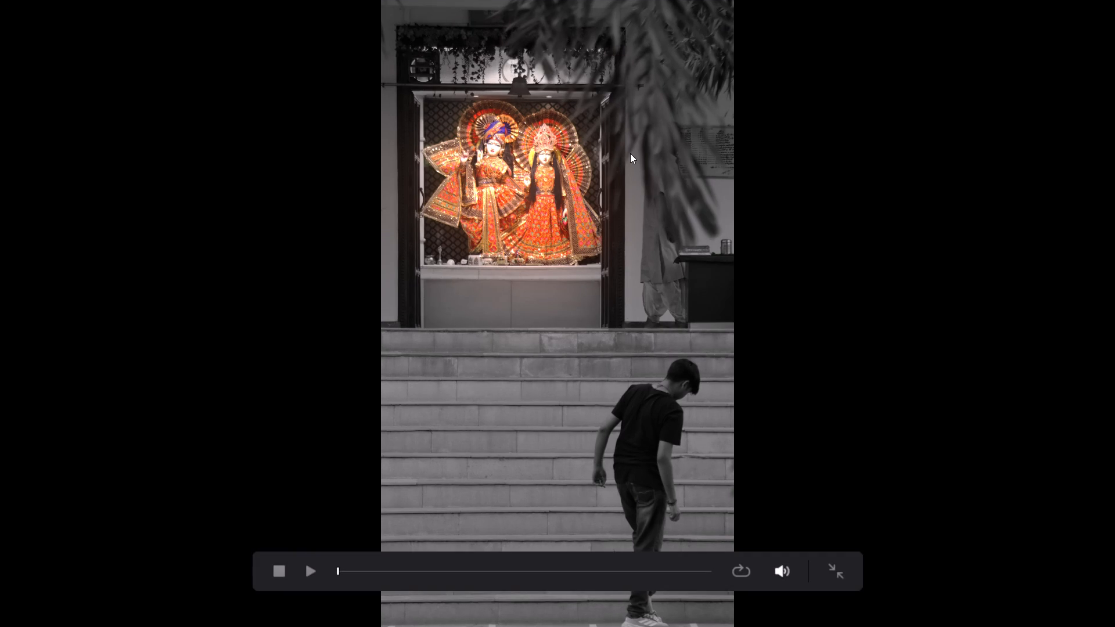
# Leave the full-screen view and review node 02's Glow settings.
pyautogui.click(1016, 452)
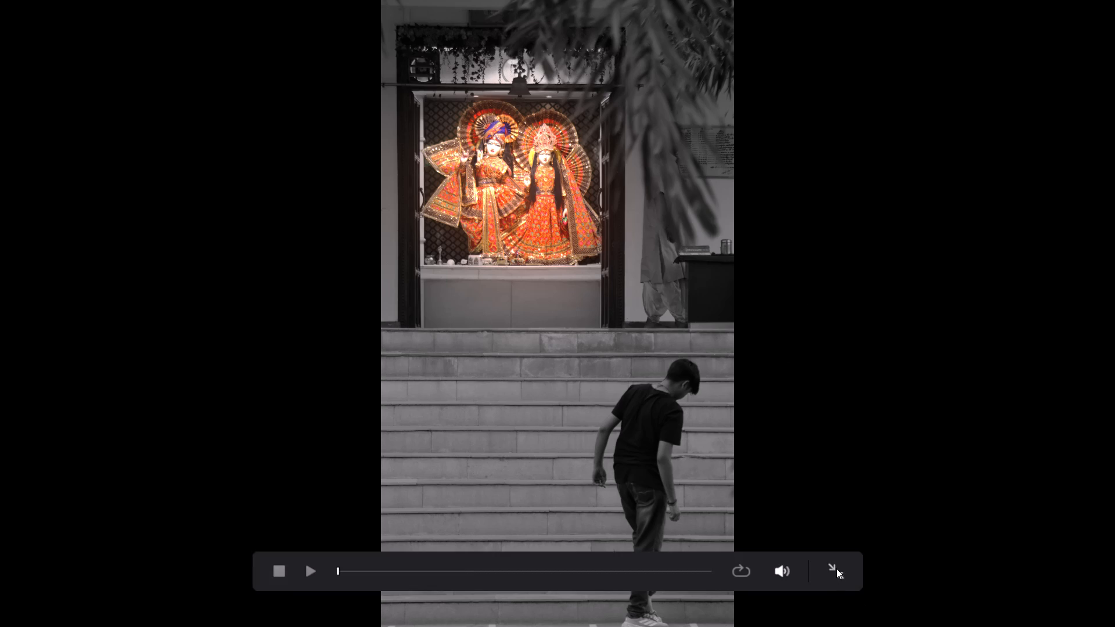
pyautogui.click(836, 568)
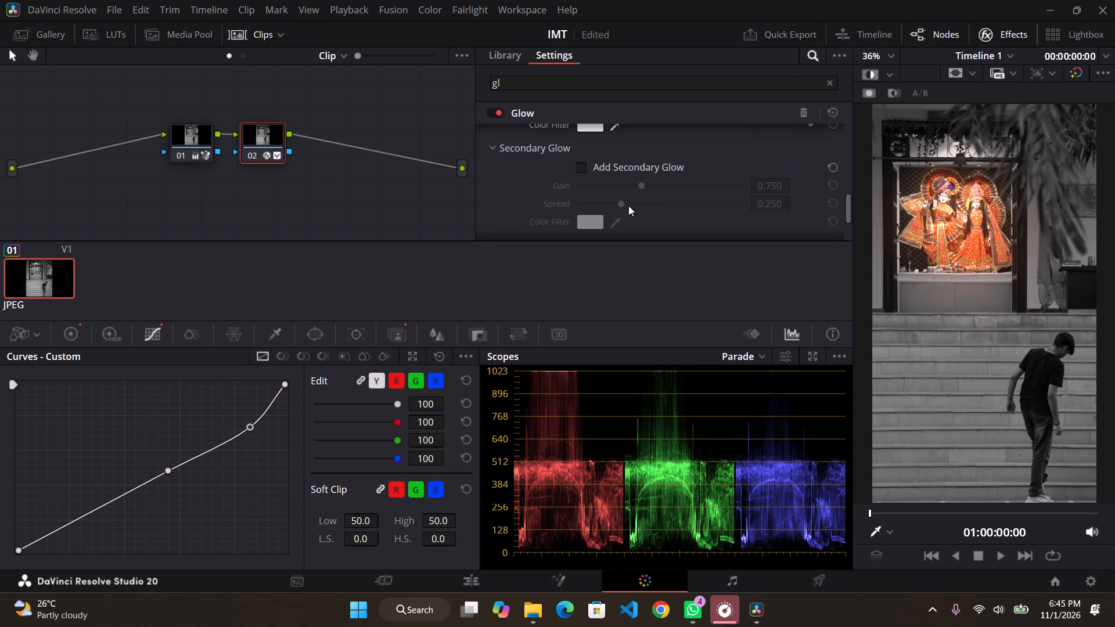
pyautogui.scroll(1, 628, 206)
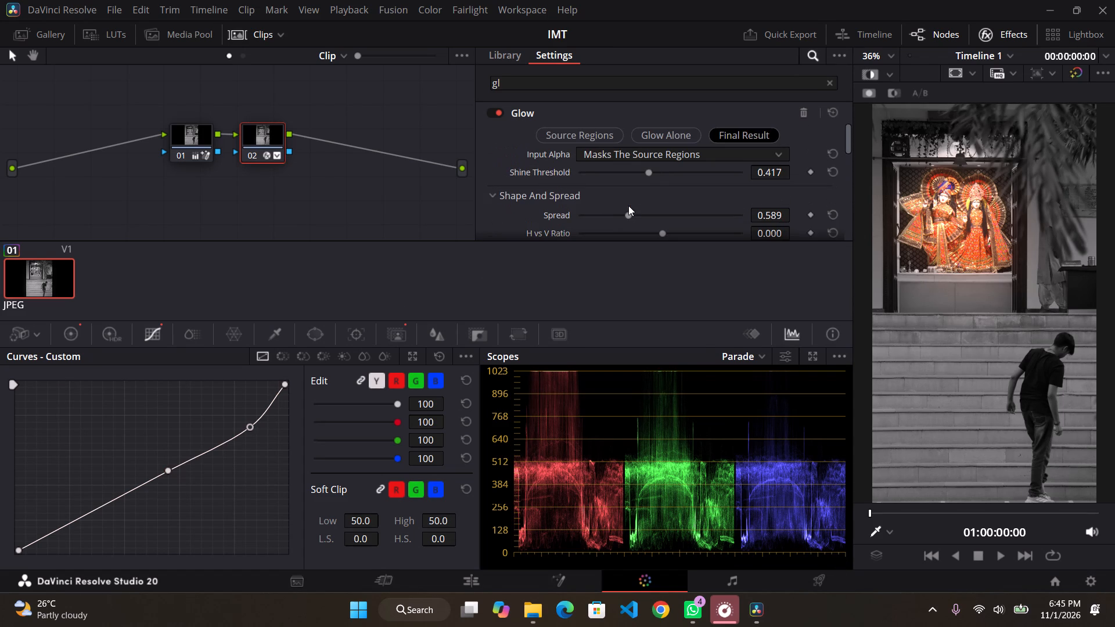
pyautogui.scroll(1, 628, 206)
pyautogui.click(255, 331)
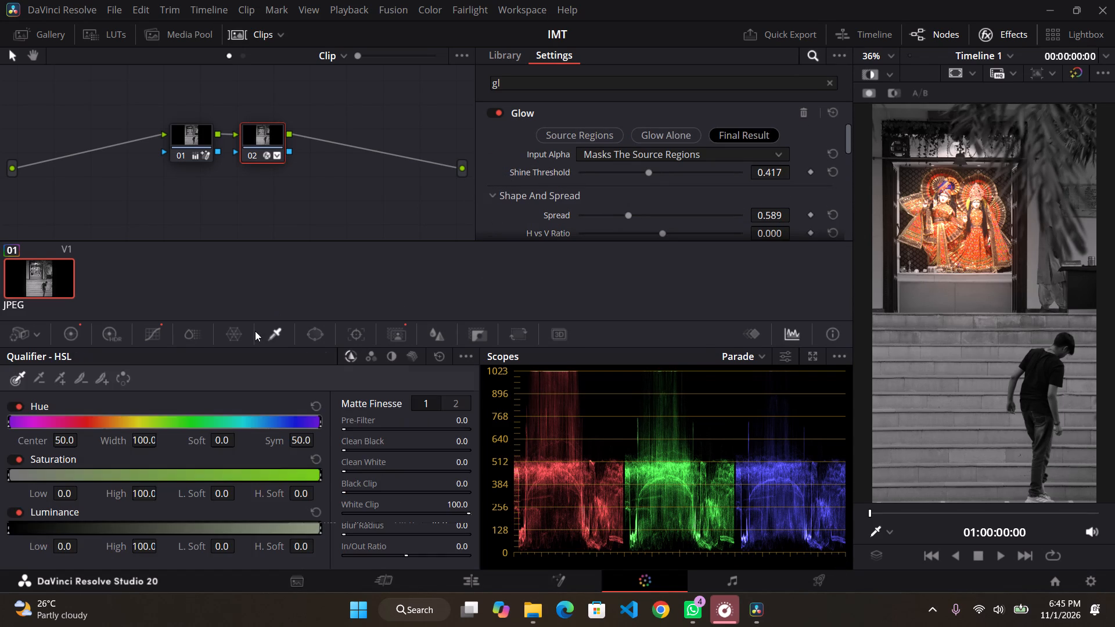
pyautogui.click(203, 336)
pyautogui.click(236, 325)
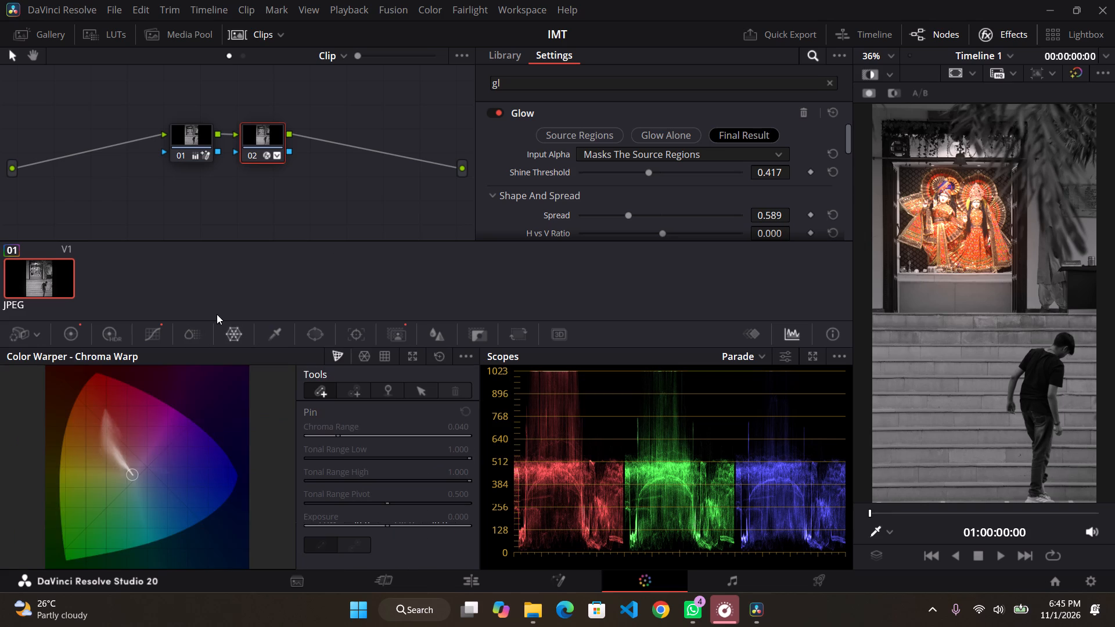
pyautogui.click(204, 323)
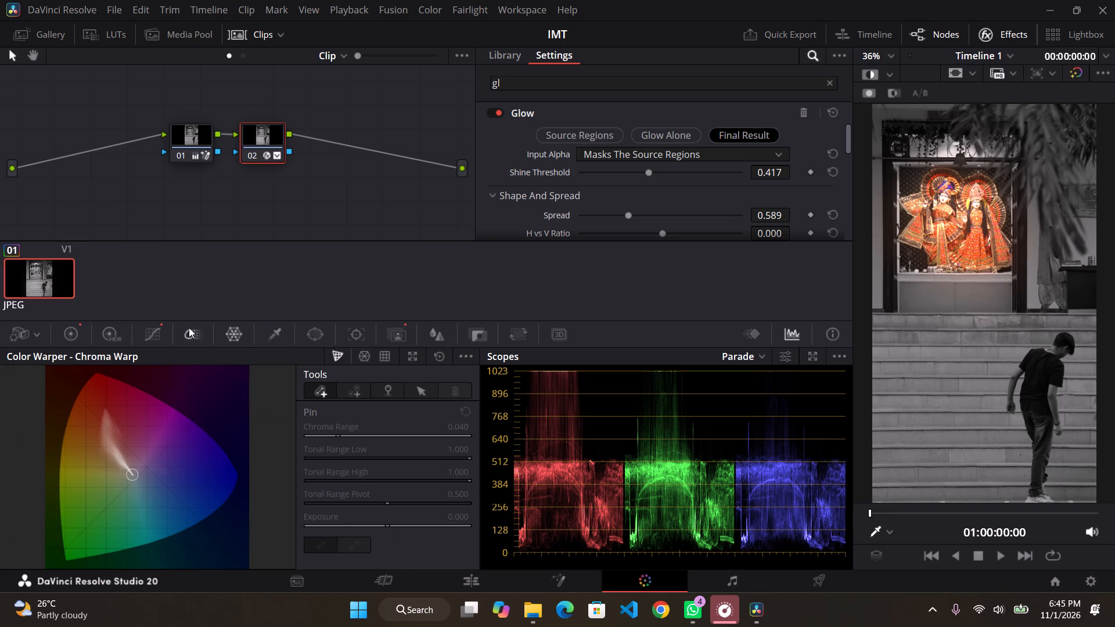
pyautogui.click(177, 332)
# Darken the black-and-white background by lowering node 01's luminance gain in the primaries color bars, and reselect node 02.
pyautogui.click(71, 339)
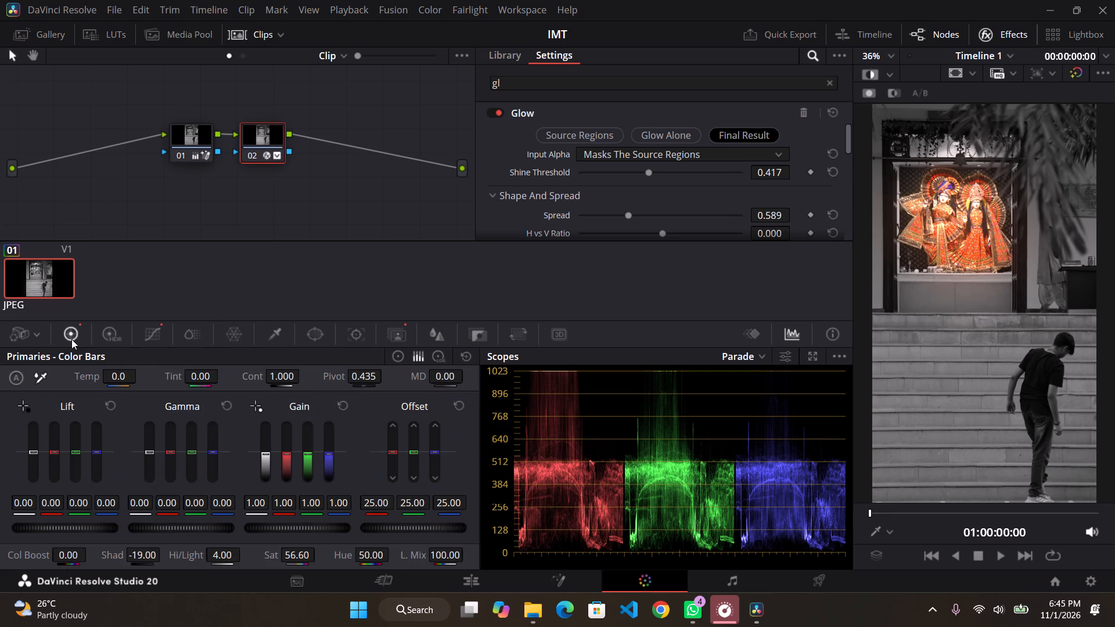
pyautogui.click(196, 139)
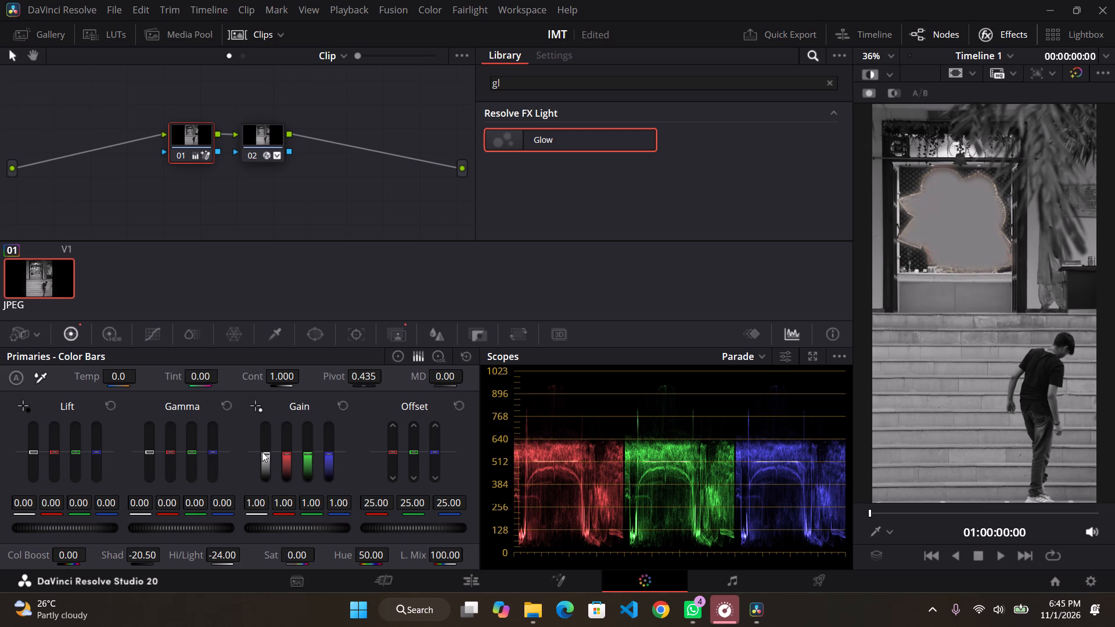
pyautogui.moveTo(262, 452); pyautogui.dragTo(272, 476)
pyautogui.click(265, 134)
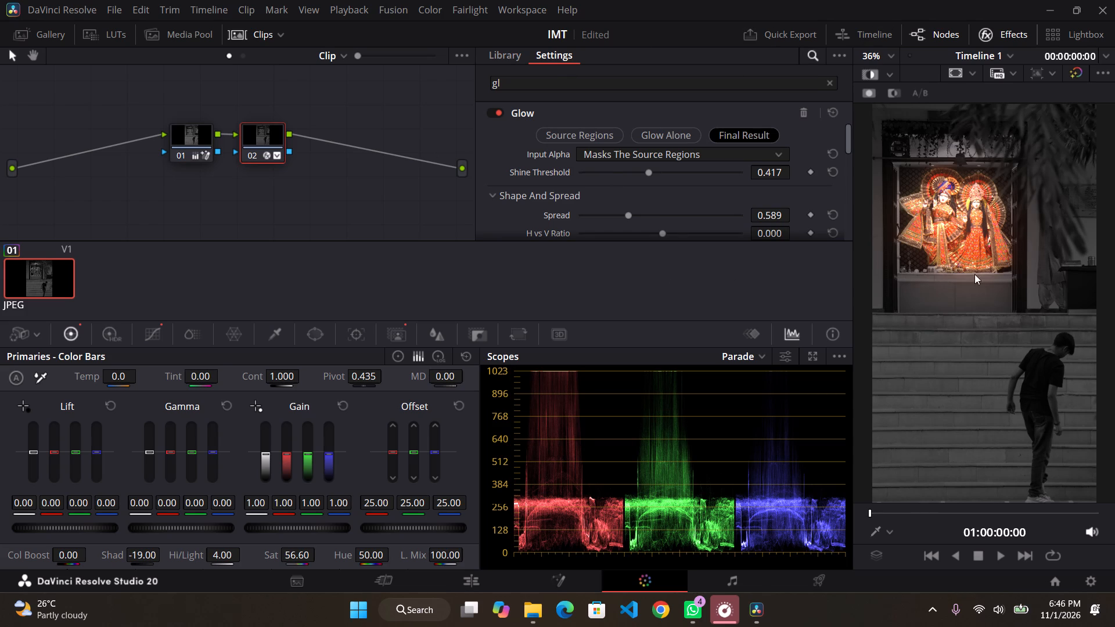
# Grab a still of the graded temple frame from the viewer.
pyautogui.rightClick(998, 316)
pyautogui.click(985, 331)
# Export the grabbed still from the gallery to the Pictures folder as a JPEG file under its default name.
pyautogui.click(179, 33)
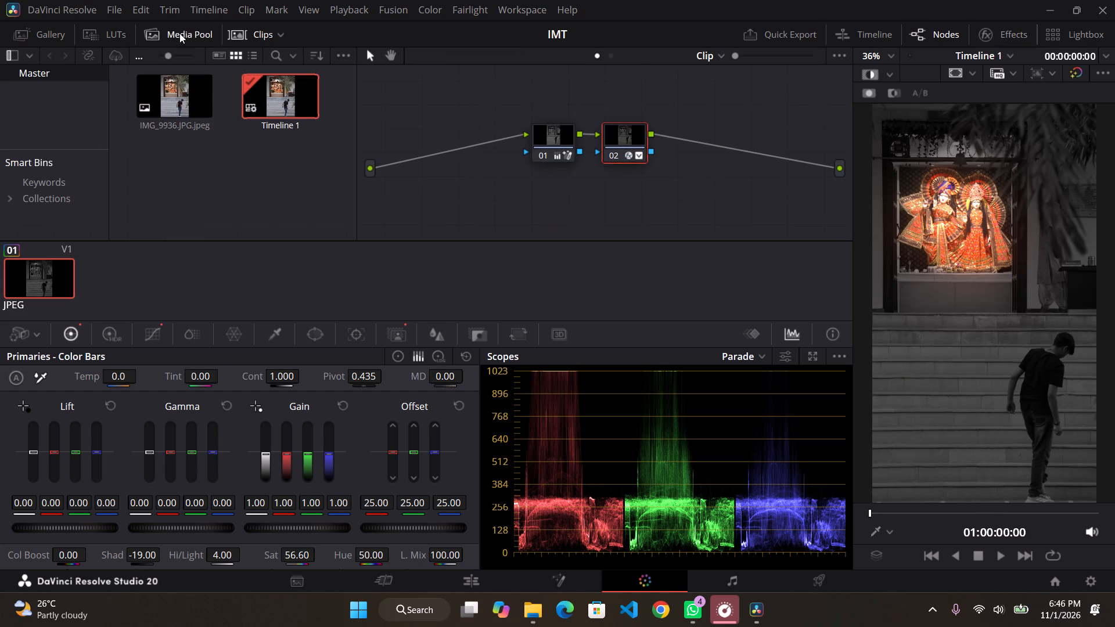
pyautogui.click(49, 24)
pyautogui.rightClick(85, 89)
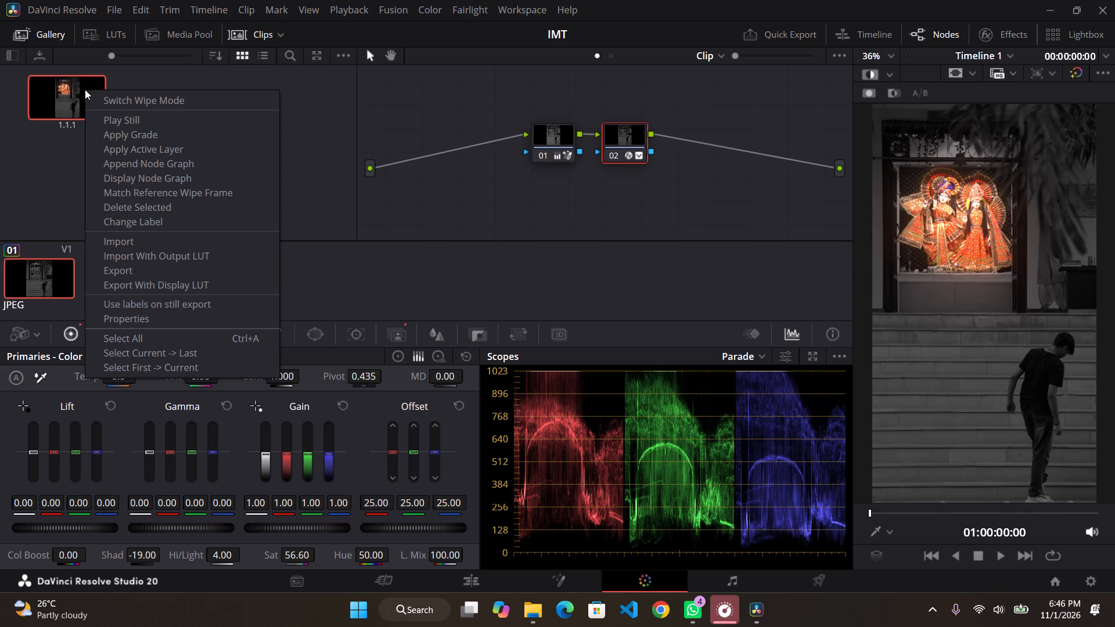
pyautogui.click(114, 267)
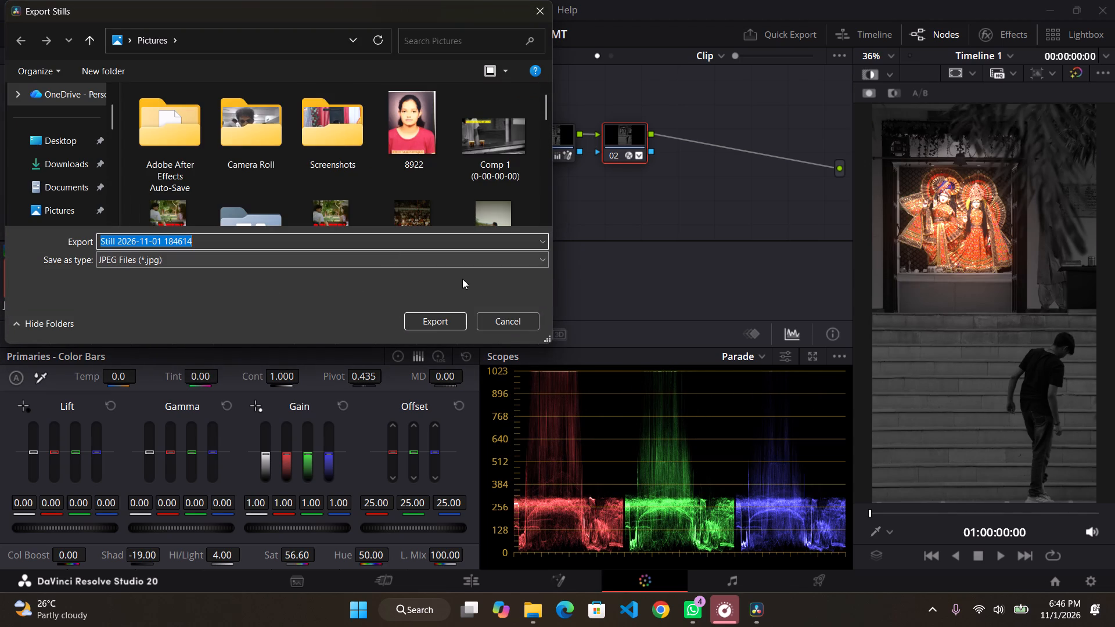
pyautogui.click(389, 262)
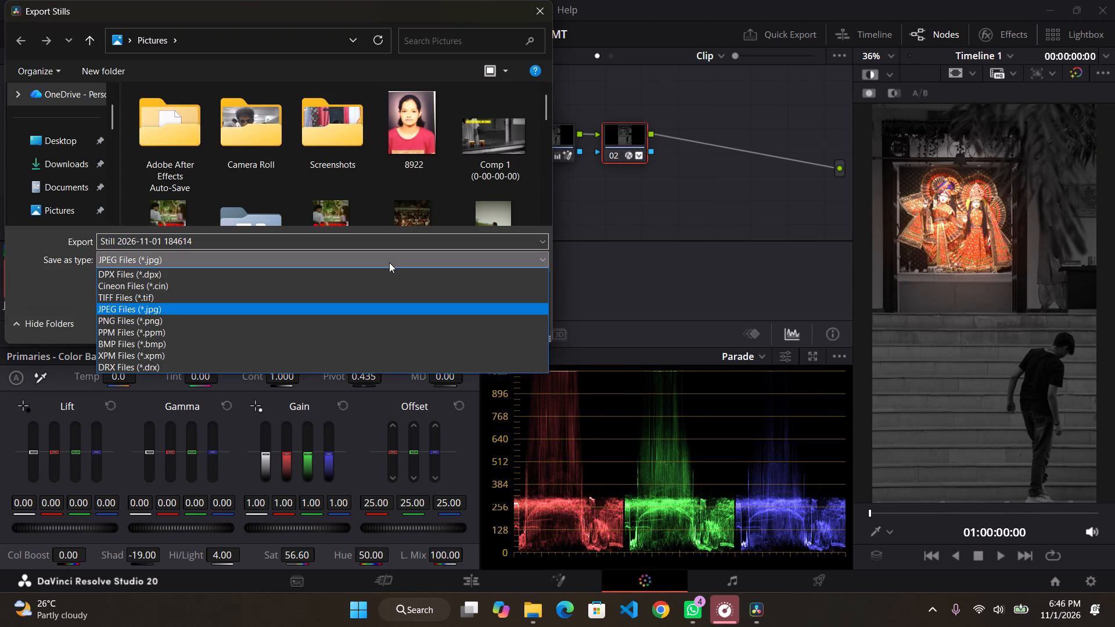
pyautogui.click(389, 262)
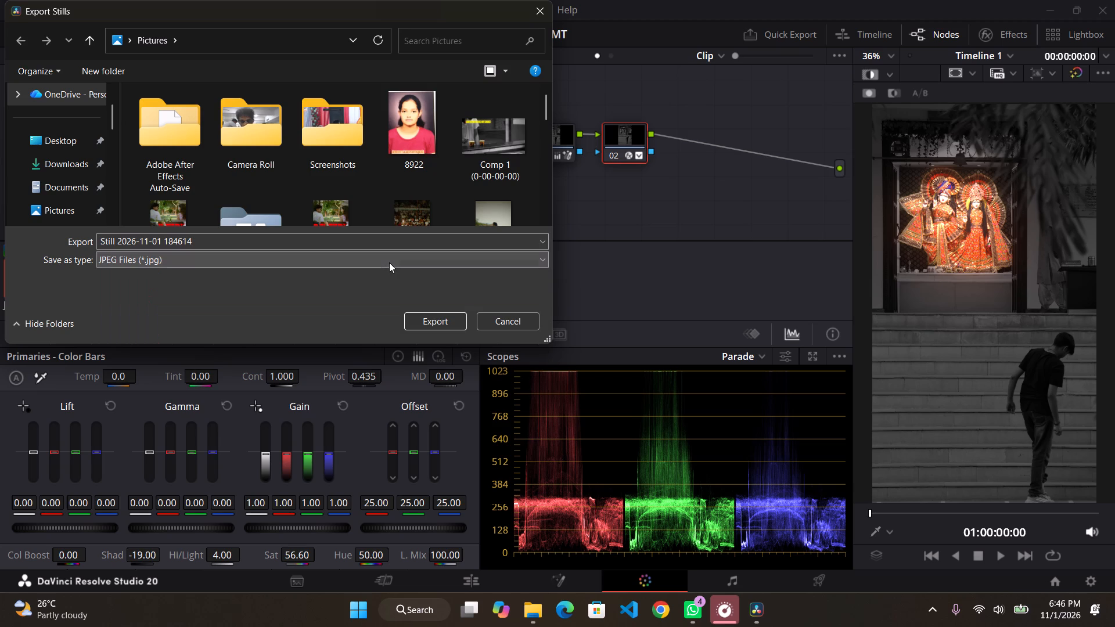
pyautogui.click(438, 316)
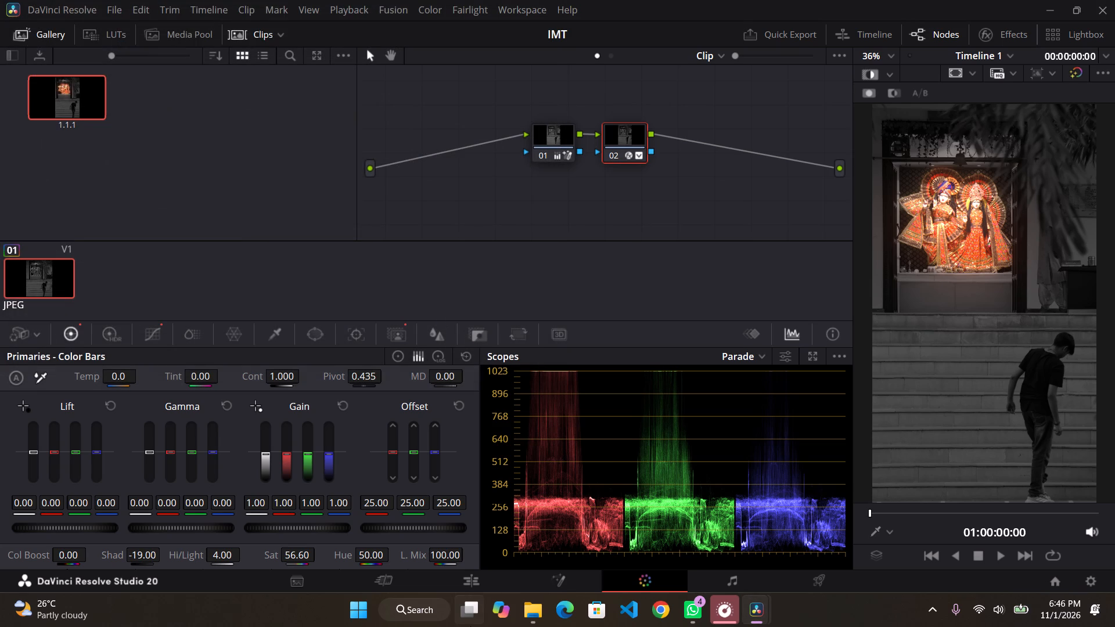
# Switch to File Explorer and open the Pictures folder to find the exported still.
pyautogui.click(526, 623)
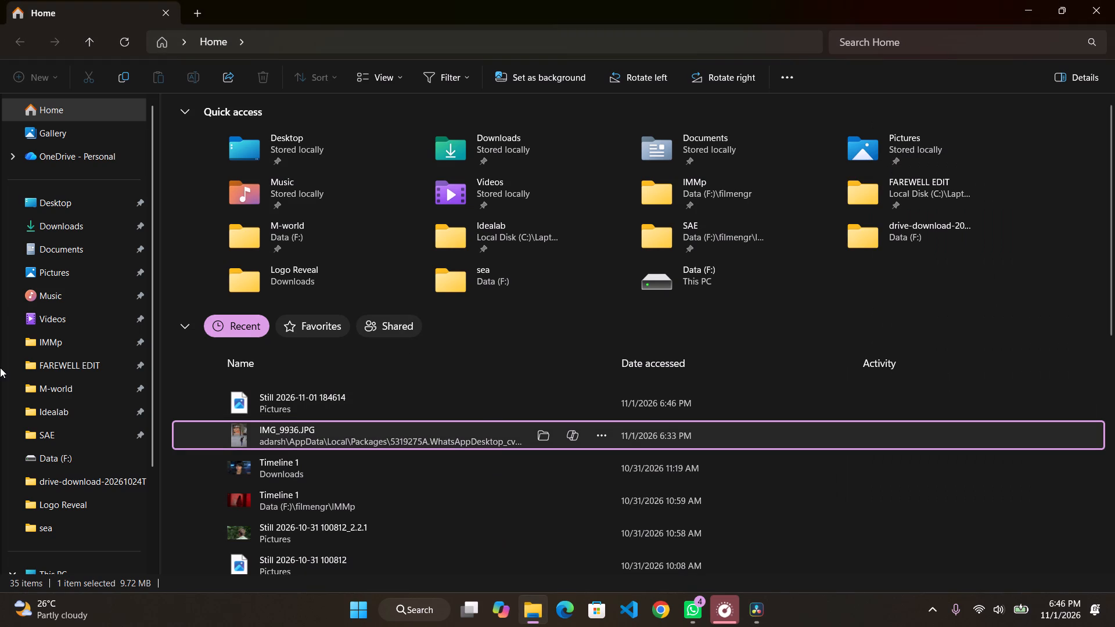
pyautogui.click(84, 269)
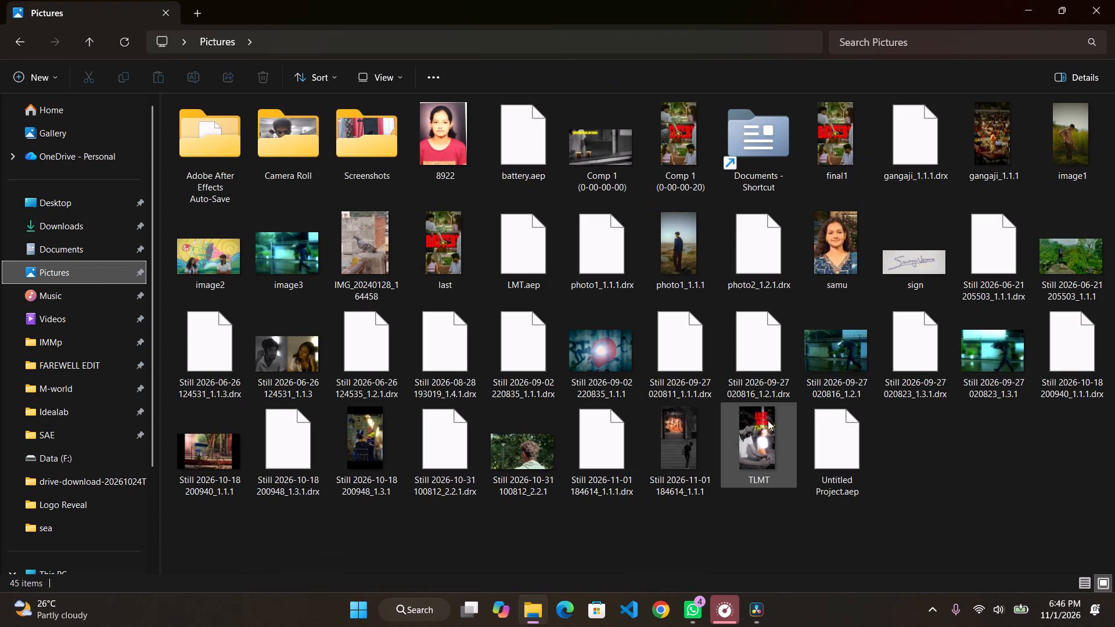
pyautogui.doubleClick(691, 426)
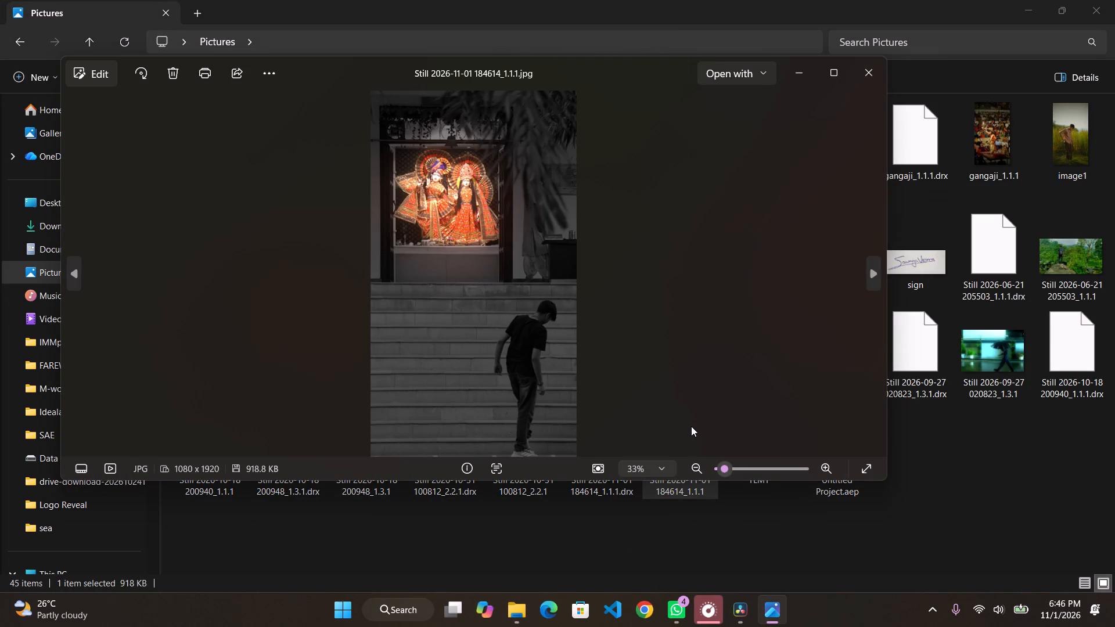
pyautogui.click(870, 66)
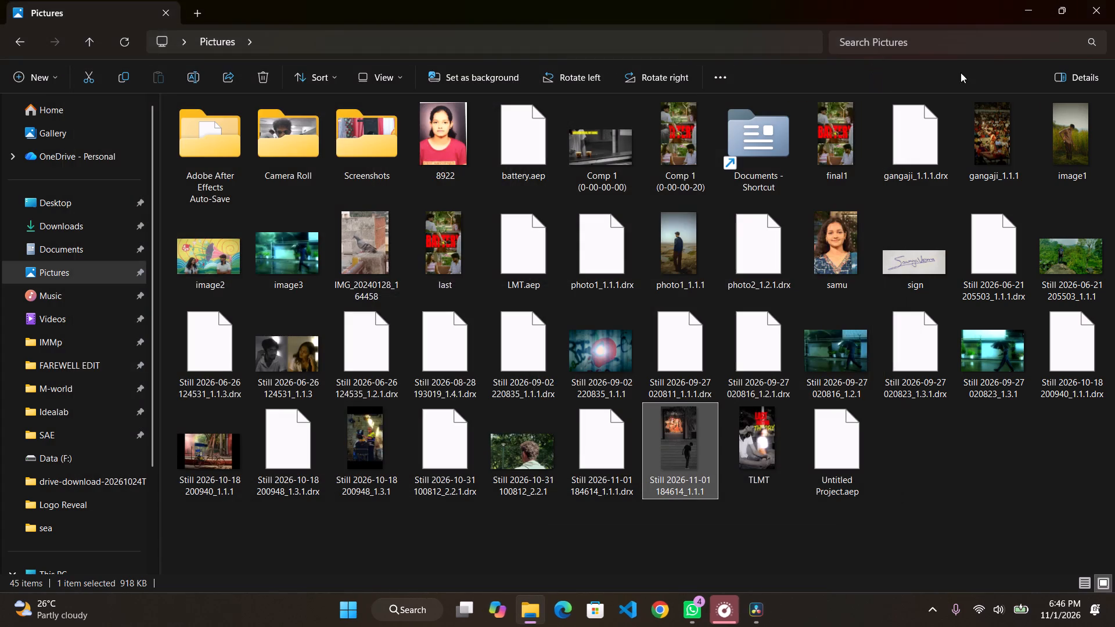
pyautogui.click(1114, 0)
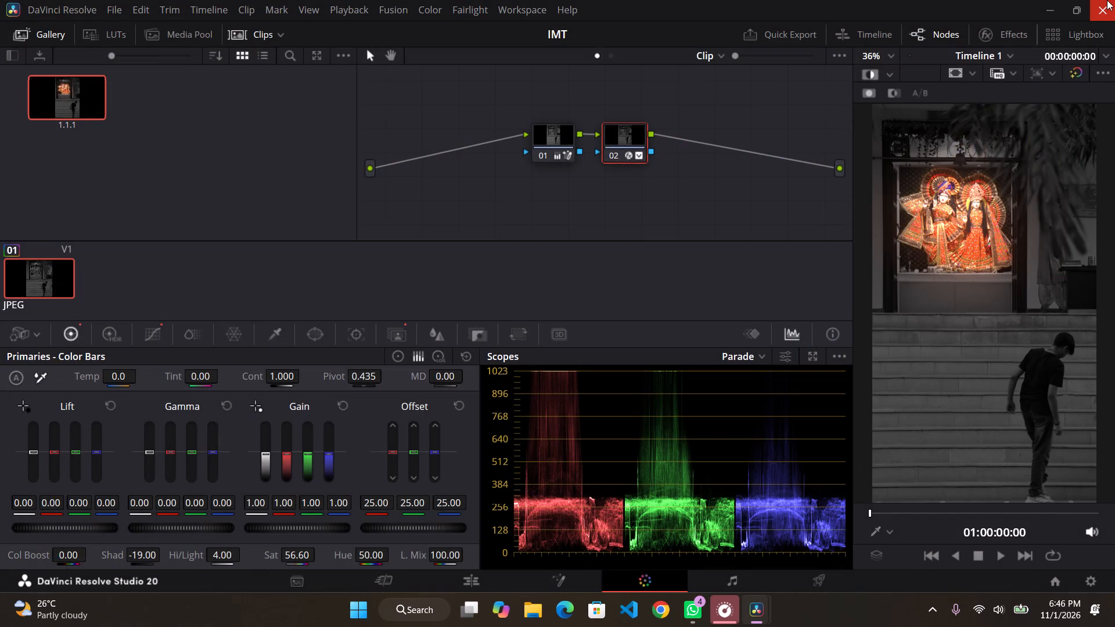
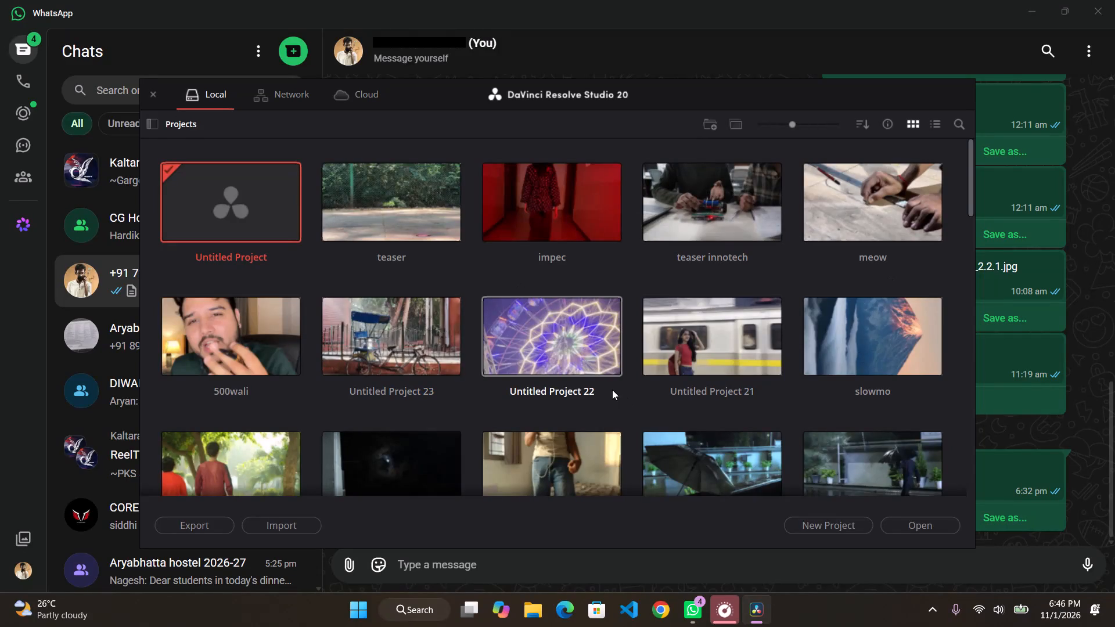
# Switch to DaVinci Resolve, reload the local project library so it lists the IMT project, and open IMT.
pyautogui.scroll(1, 426, 406)
pyautogui.scroll(-1, 426, 406)
pyautogui.scroll(5, 426, 406)
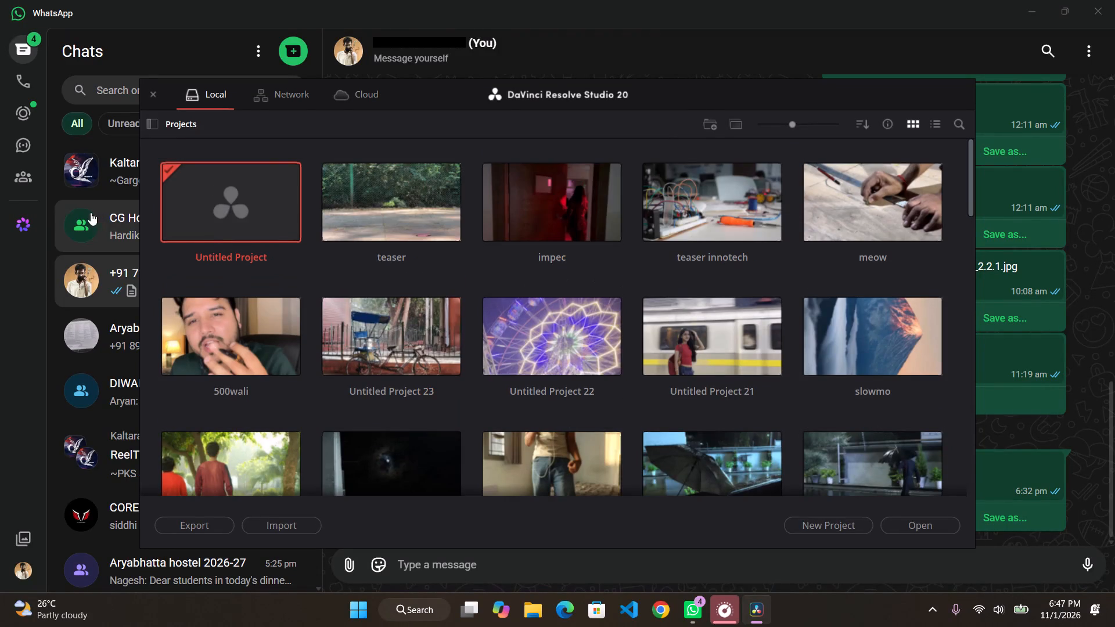
pyautogui.click(323, 90)
pyautogui.click(280, 89)
pyautogui.click(218, 95)
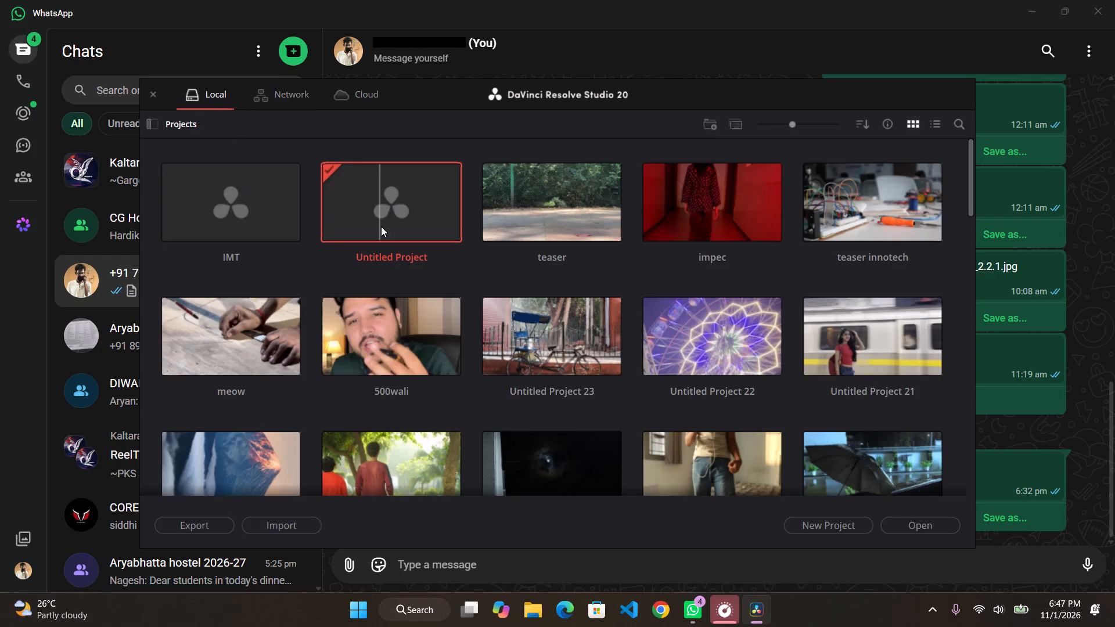
pyautogui.doubleClick(225, 182)
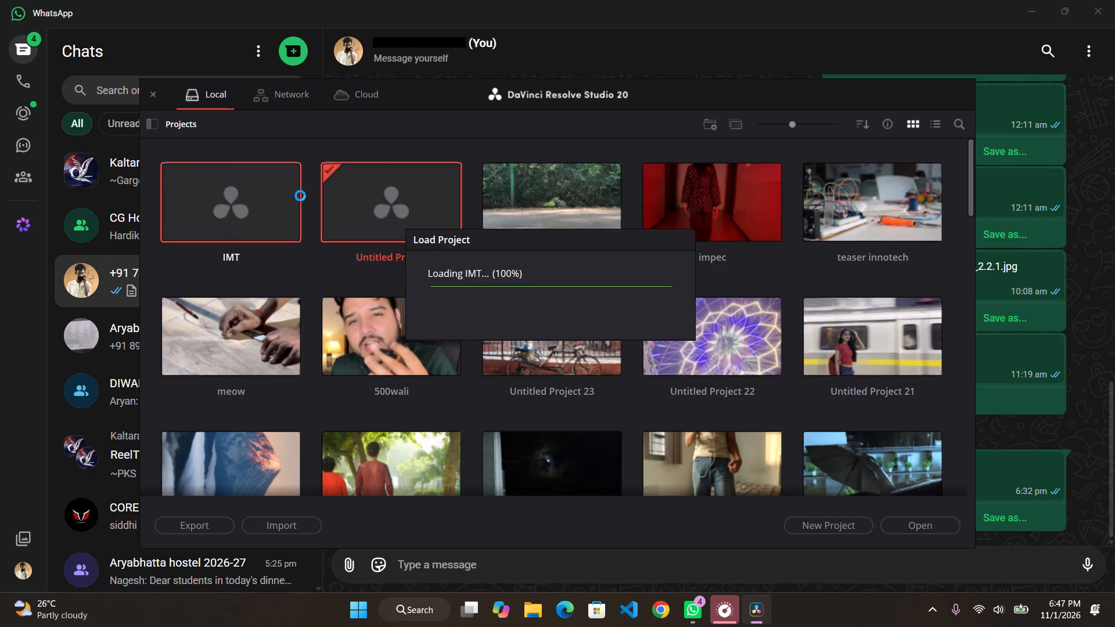
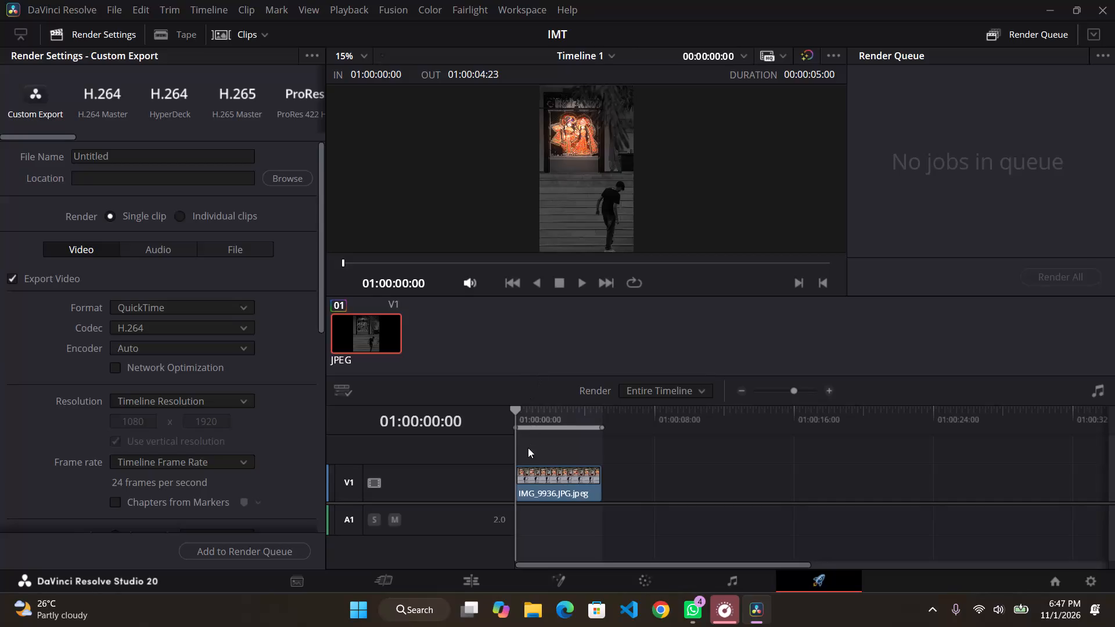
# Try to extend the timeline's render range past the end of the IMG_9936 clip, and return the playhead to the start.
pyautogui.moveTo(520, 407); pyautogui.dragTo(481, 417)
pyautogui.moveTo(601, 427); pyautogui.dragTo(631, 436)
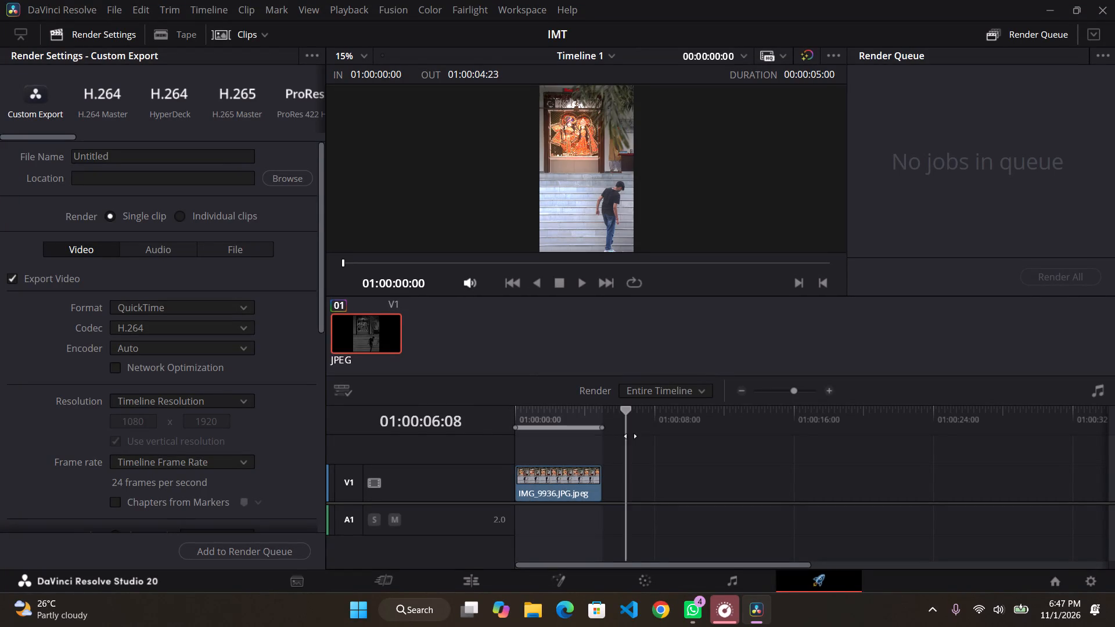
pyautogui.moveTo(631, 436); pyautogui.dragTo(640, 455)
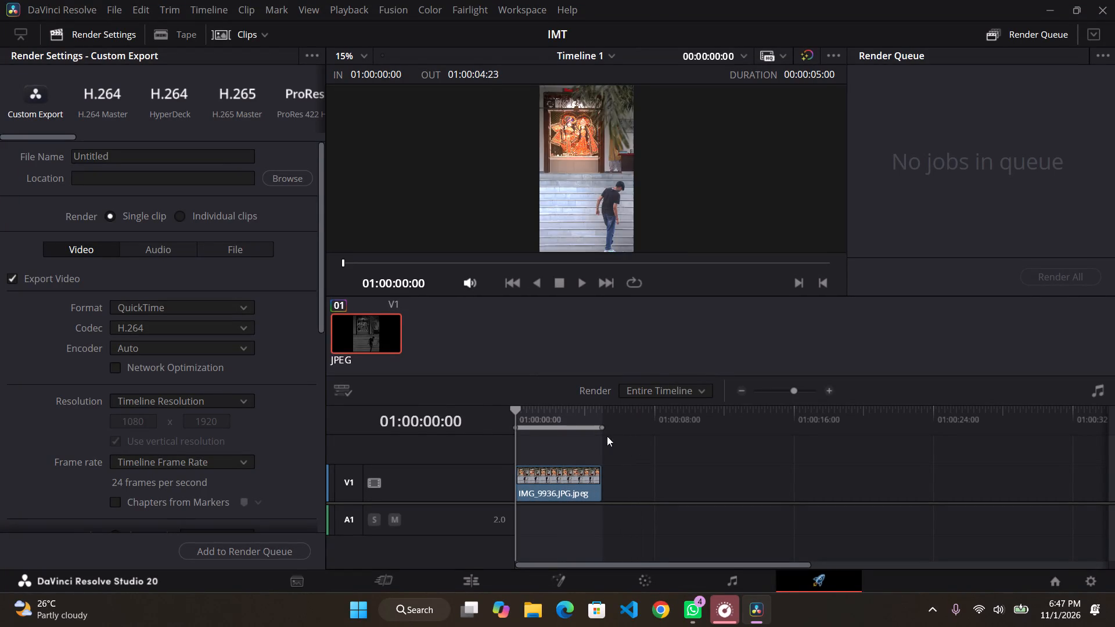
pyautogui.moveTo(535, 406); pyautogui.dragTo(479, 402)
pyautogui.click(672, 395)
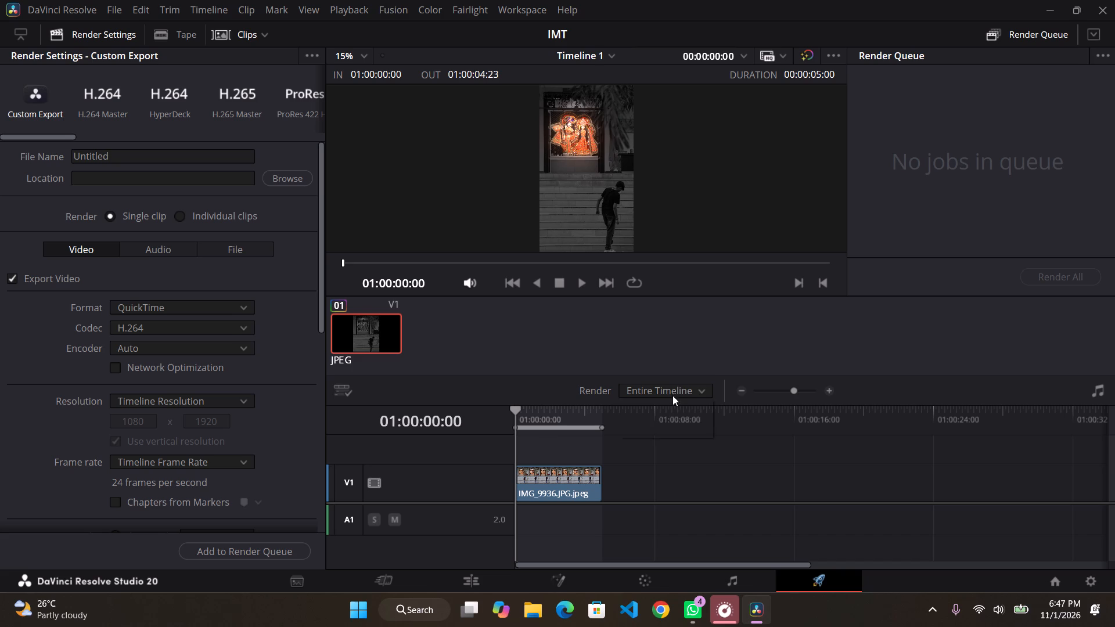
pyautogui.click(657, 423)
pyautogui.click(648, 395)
# Set the render range to Entire Timeline and the output format to JPEG.
pyautogui.click(653, 416)
pyautogui.click(210, 297)
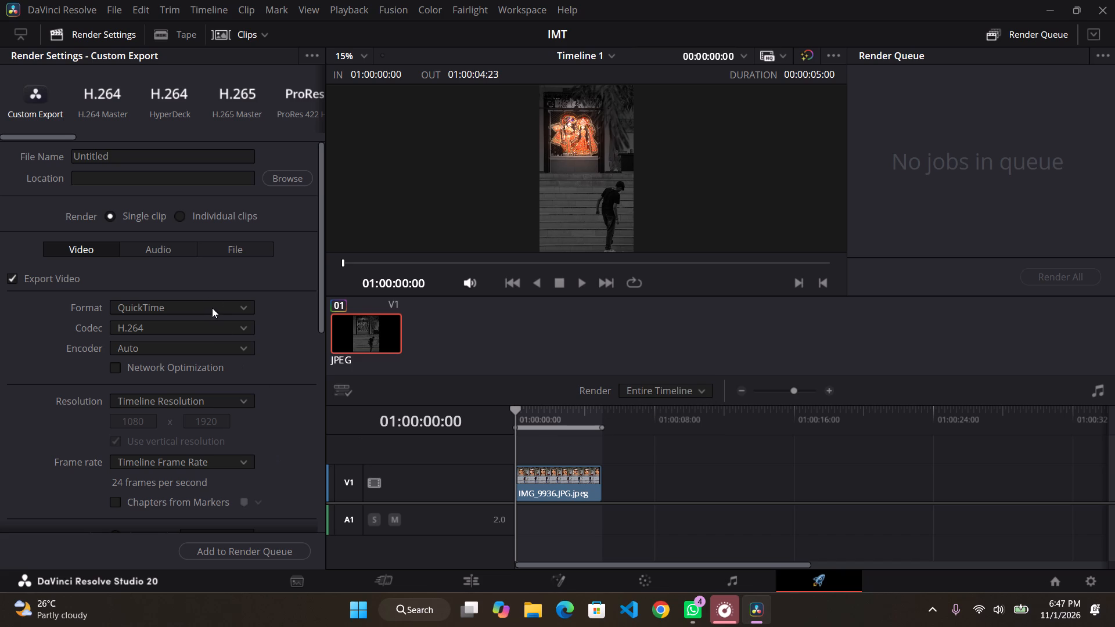
pyautogui.click(212, 309)
pyautogui.click(203, 343)
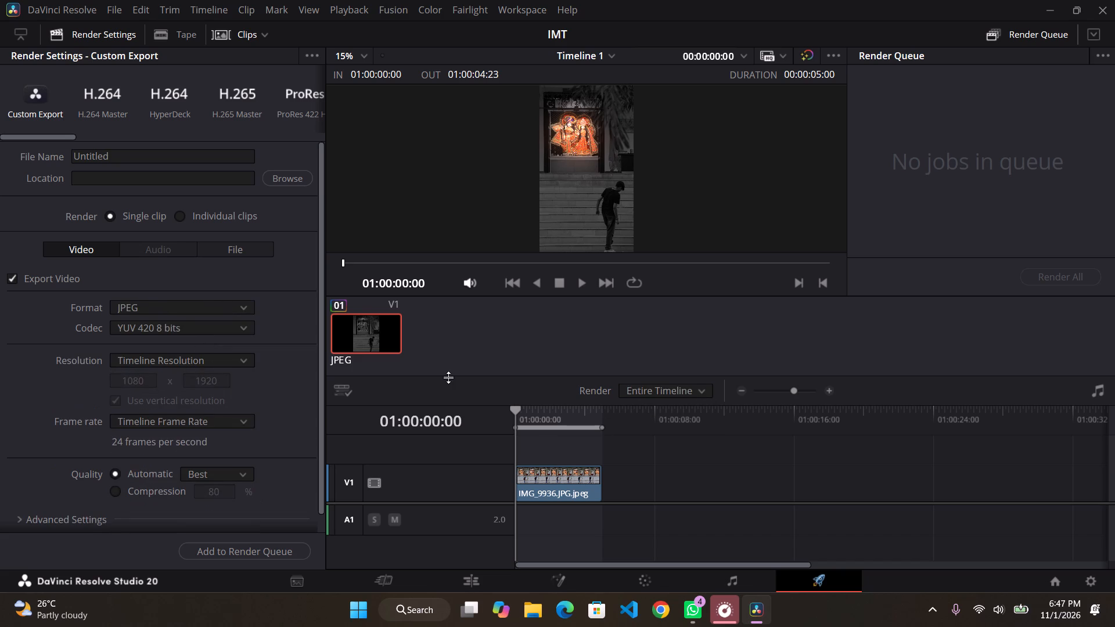
# Shorten the render range to the single graded frame at 01:00:00:00 and compare it with the adjacent frame.
pyautogui.moveTo(600, 424); pyautogui.dragTo(420, 395)
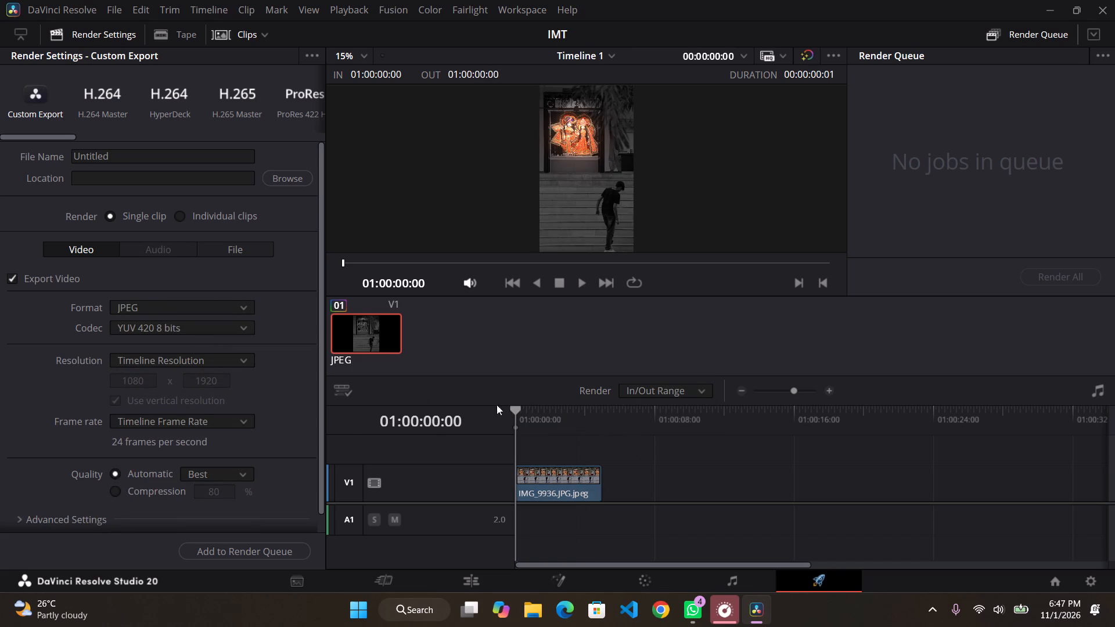
pyautogui.press('Right')
pyautogui.press('Left')
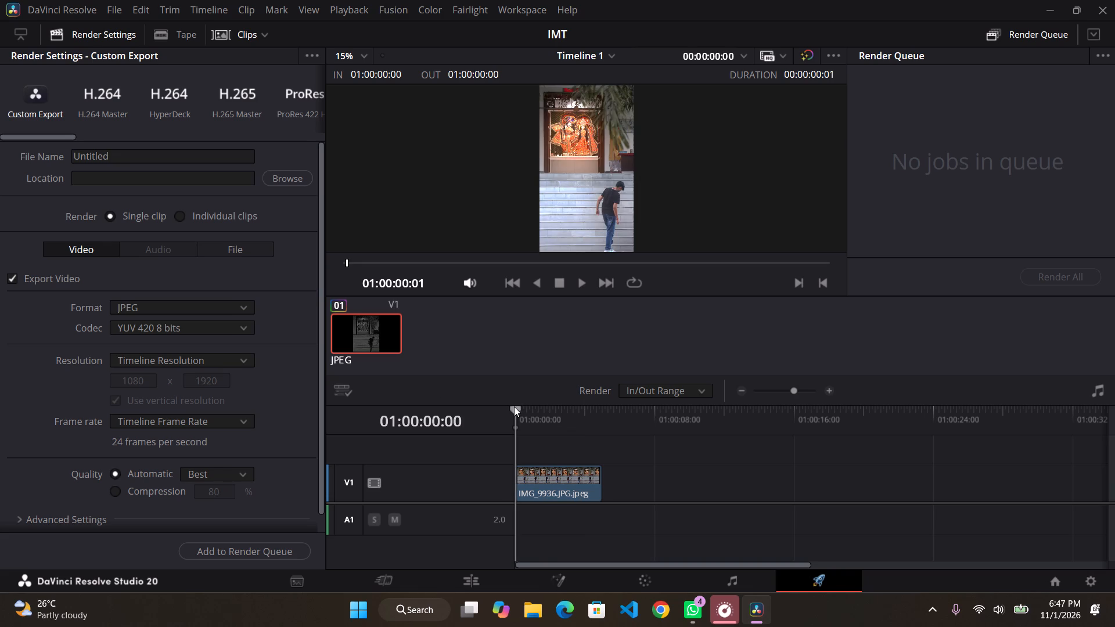
pyautogui.press('Right')
pyautogui.press('Left')
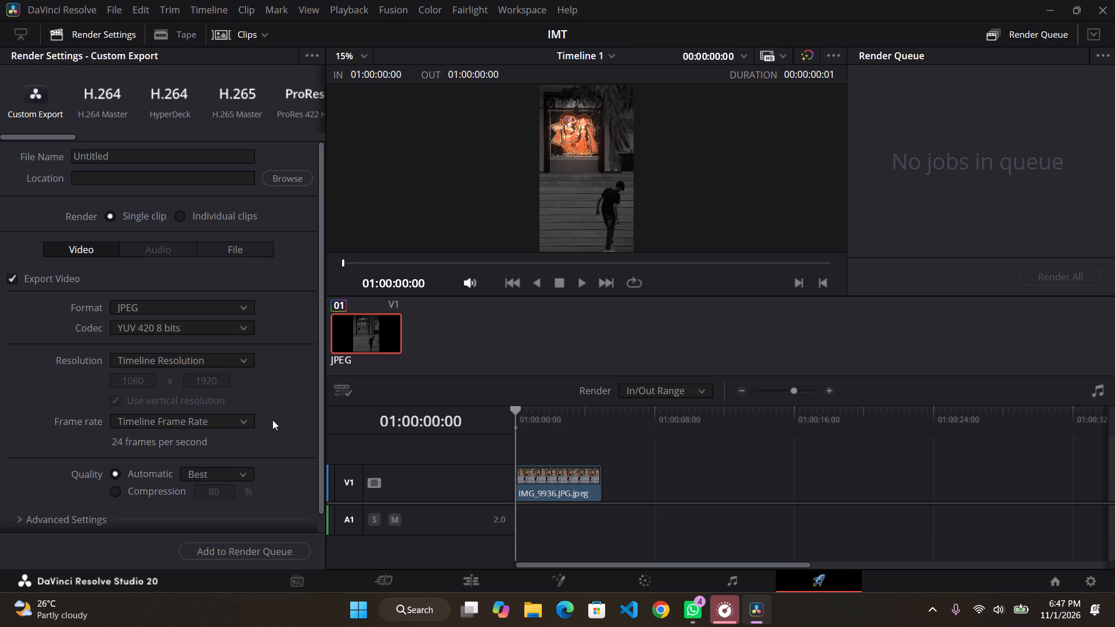
# Examine the available format, codec and resolution options in the render settings.
pyautogui.click(172, 306)
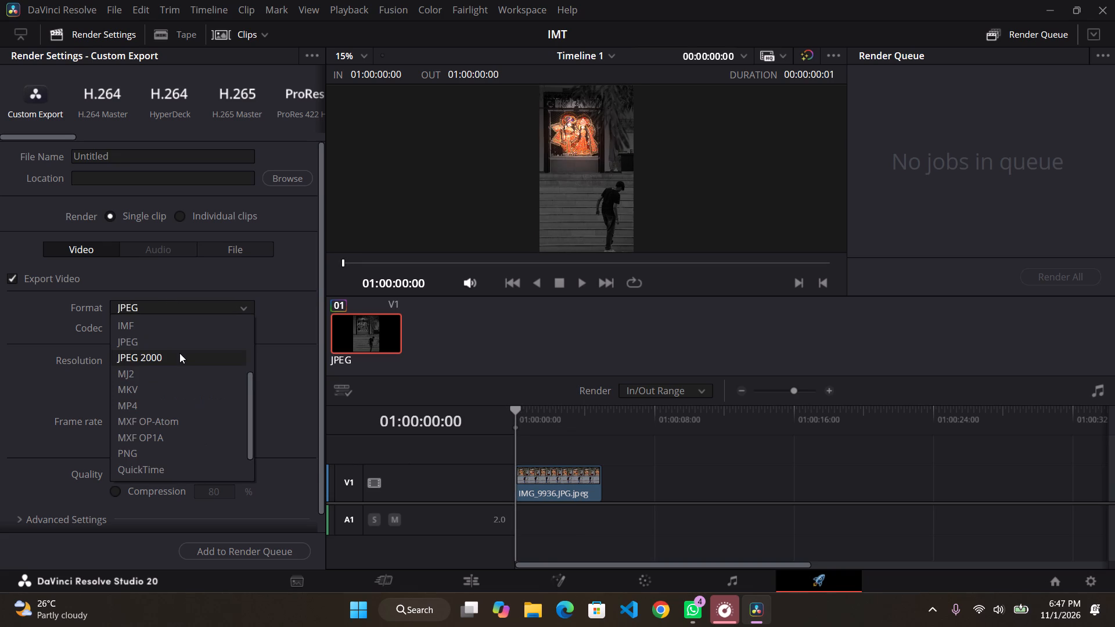
pyautogui.scroll(-3, 207, 406)
pyautogui.scroll(3, 207, 406)
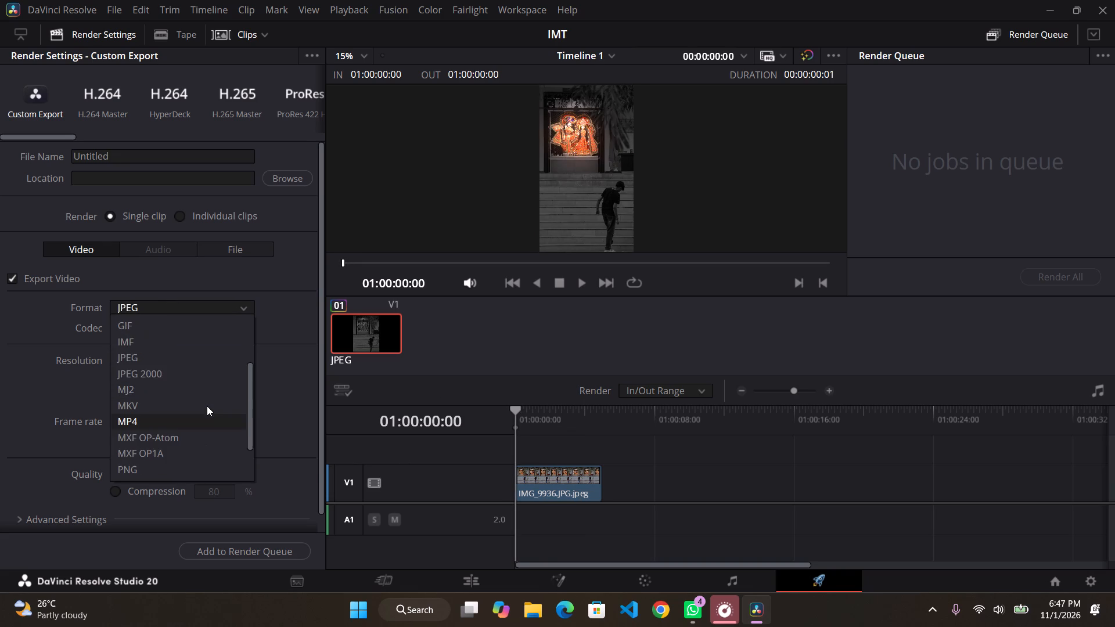
pyautogui.click(24, 394)
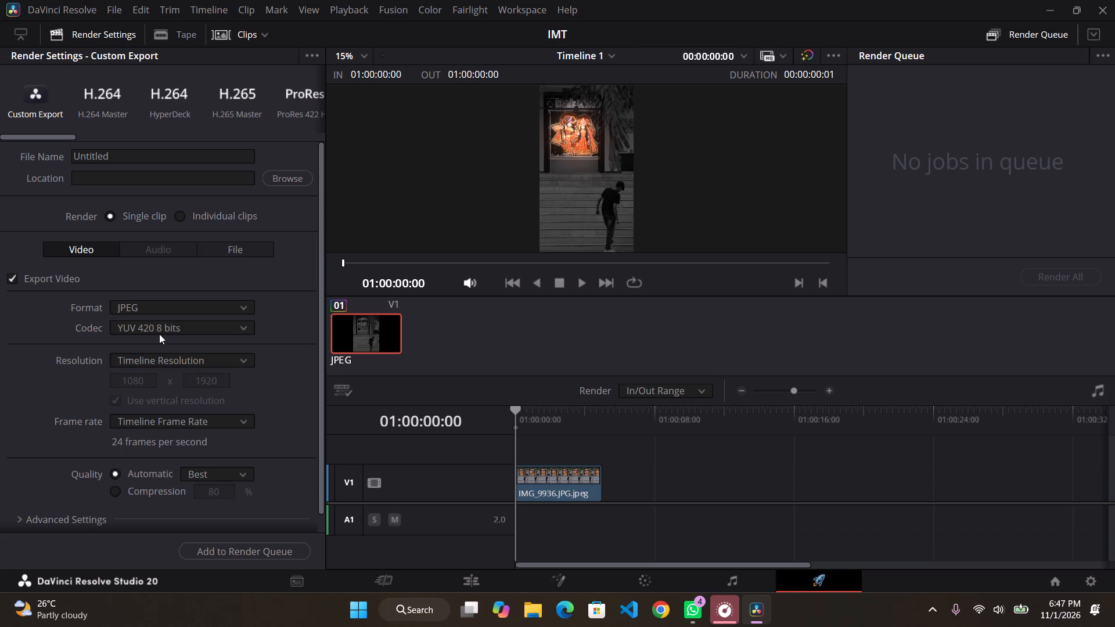
pyautogui.click(159, 334)
pyautogui.click(71, 344)
pyautogui.click(128, 358)
pyautogui.click(128, 358)
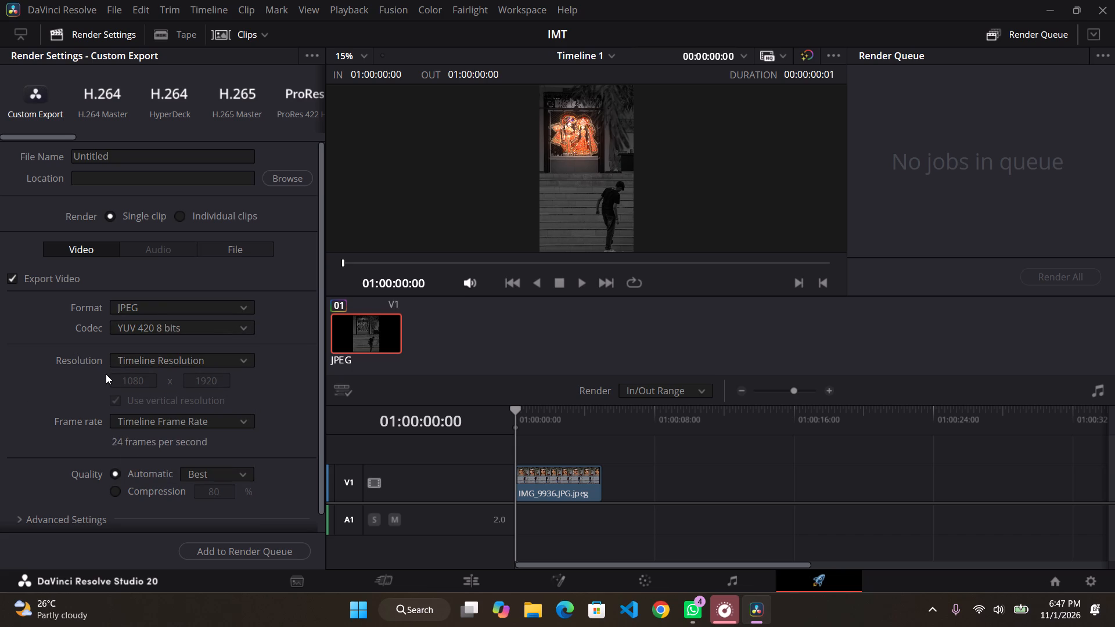
pyautogui.scroll(-4, 106, 374)
pyautogui.scroll(-2, 121, 457)
pyautogui.scroll(3, 56, 432)
# Expand the advanced render settings and enable forcing both sizing and debayer to highest quality.
pyautogui.click(26, 520)
pyautogui.scroll(-2, 67, 420)
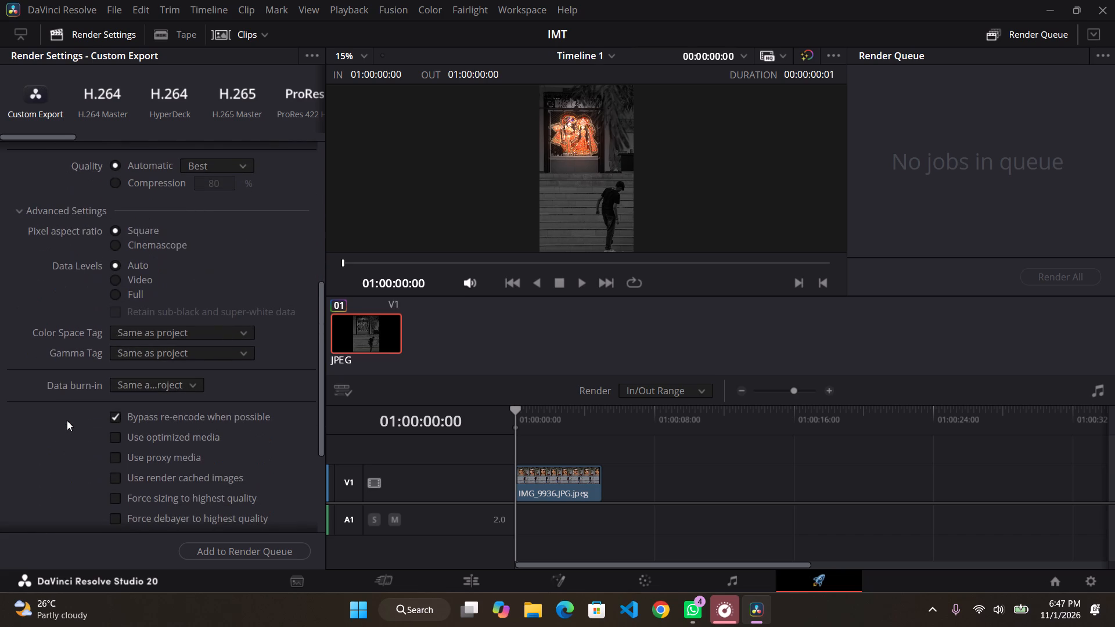
pyautogui.scroll(-1, 66, 188)
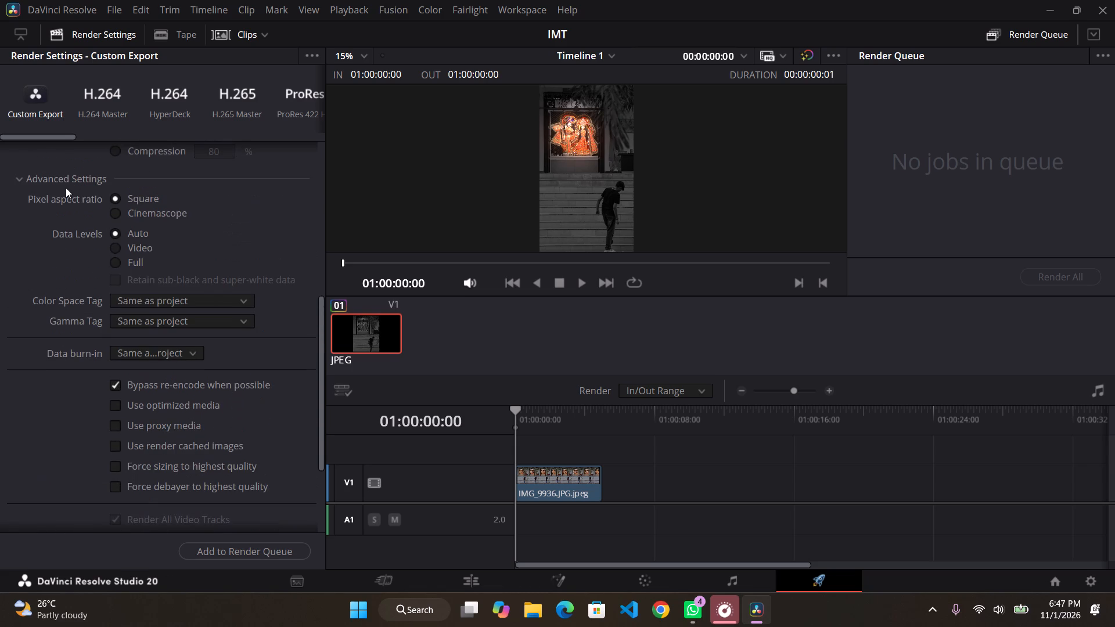
pyautogui.scroll(-1, 66, 188)
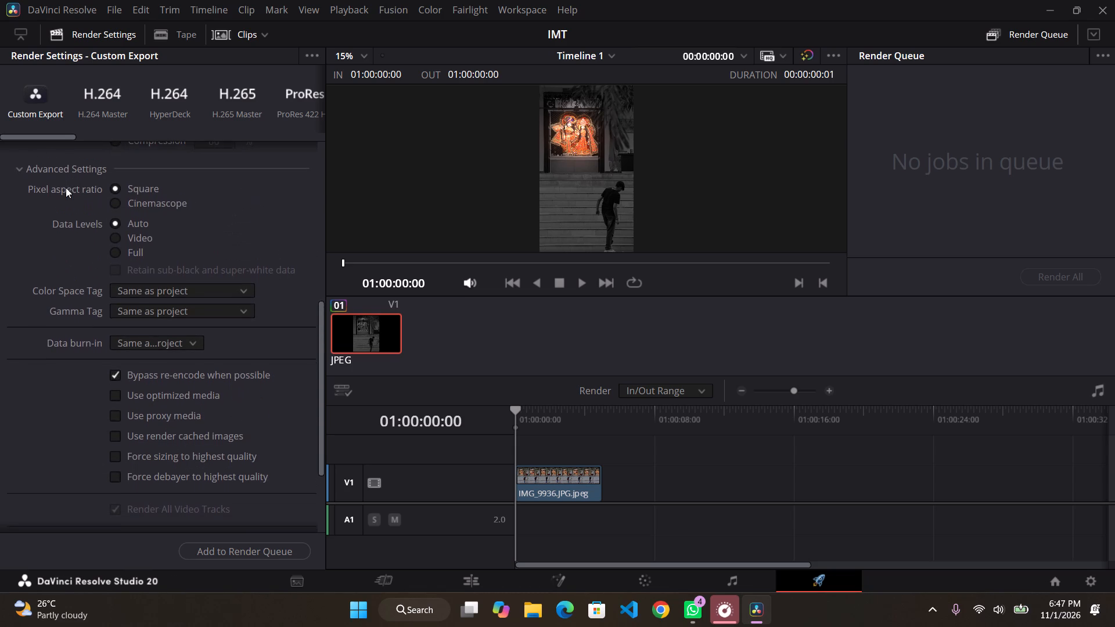
pyautogui.scroll(-1, 66, 188)
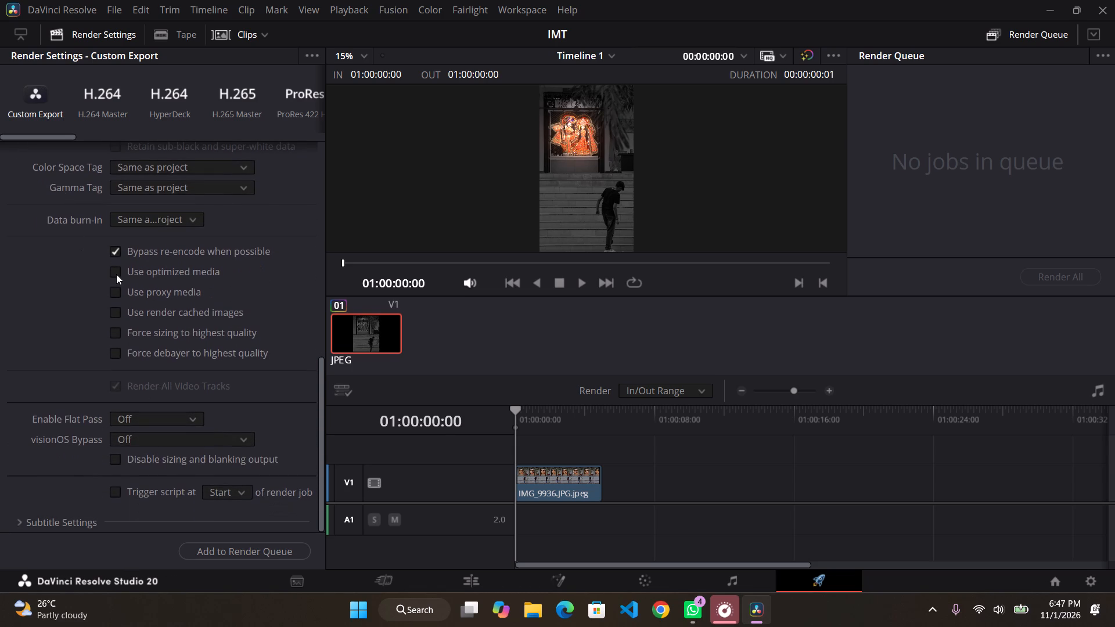
pyautogui.click(117, 333)
pyautogui.click(106, 357)
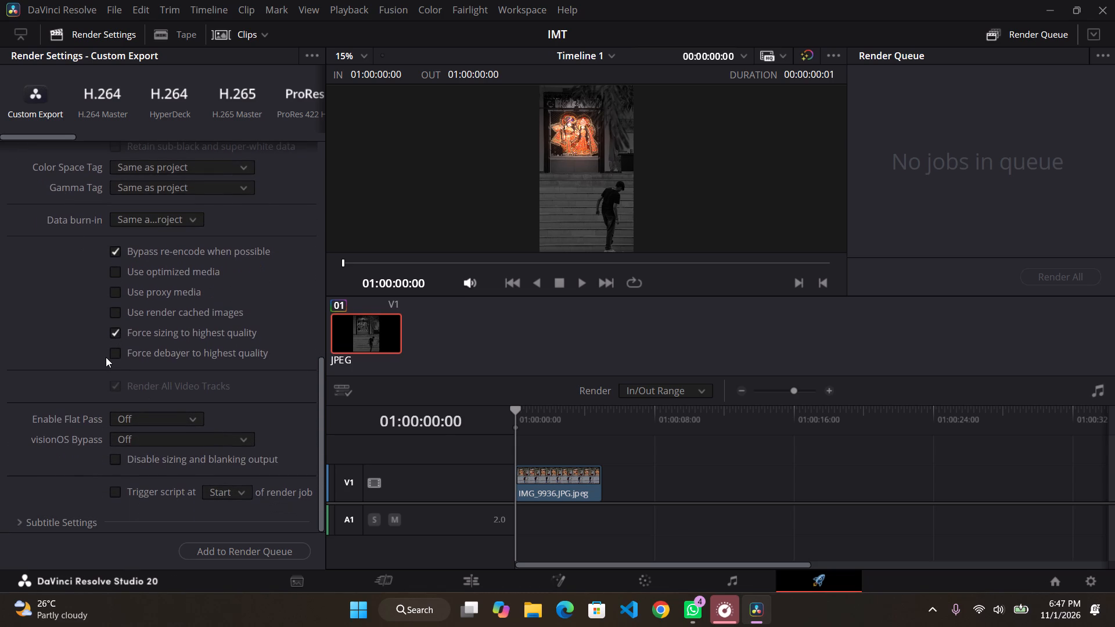
pyautogui.click(112, 356)
# Switch the JPEG quality from Automatic to Compression and enter 0 percent.
pyautogui.scroll(-5, 51, 437)
pyautogui.scroll(7, 51, 437)
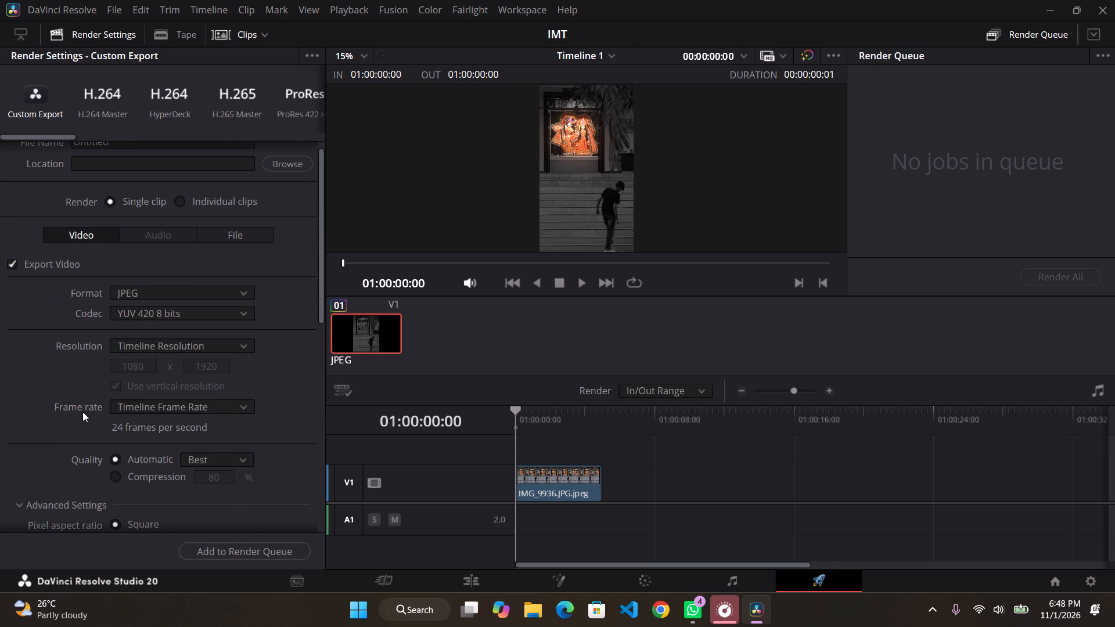
pyautogui.scroll(5, 82, 412)
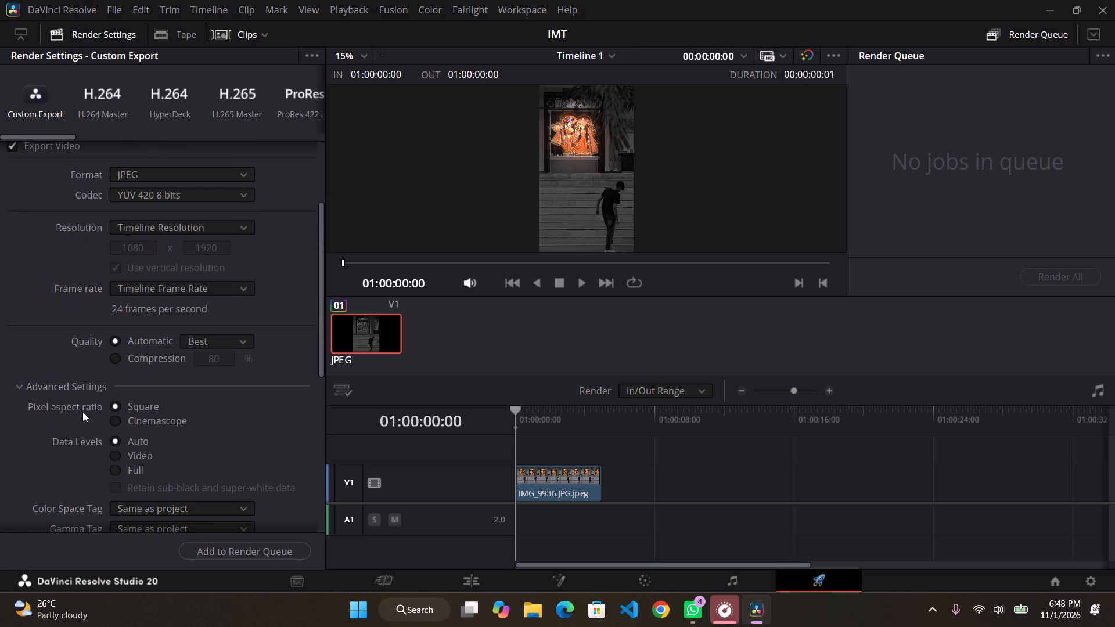
pyautogui.scroll(-1, 66, 358)
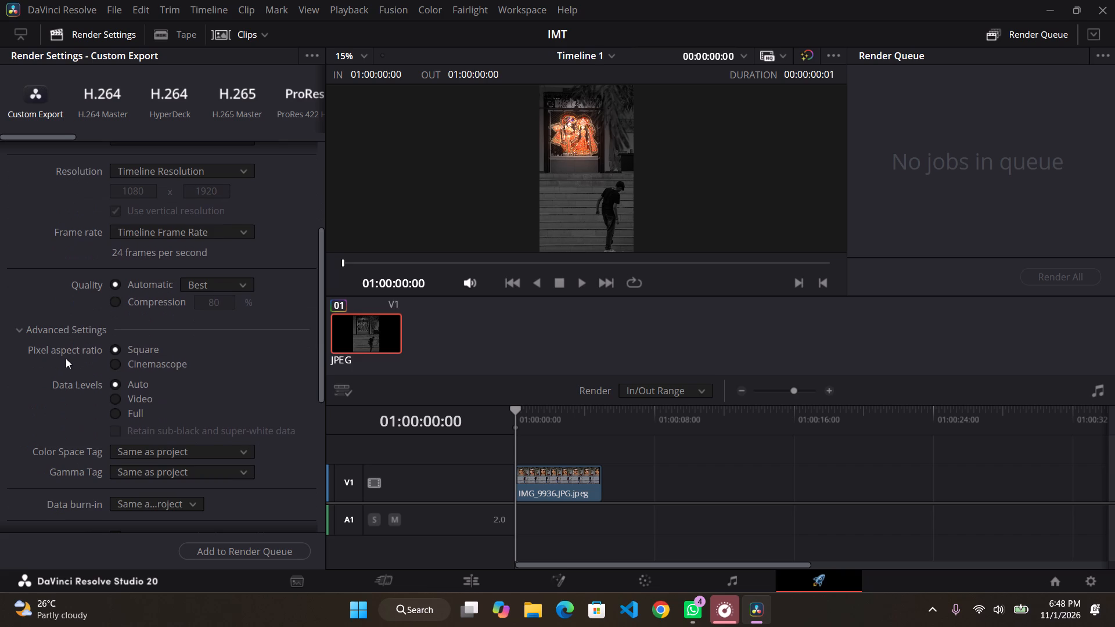
pyautogui.scroll(-1, 66, 358)
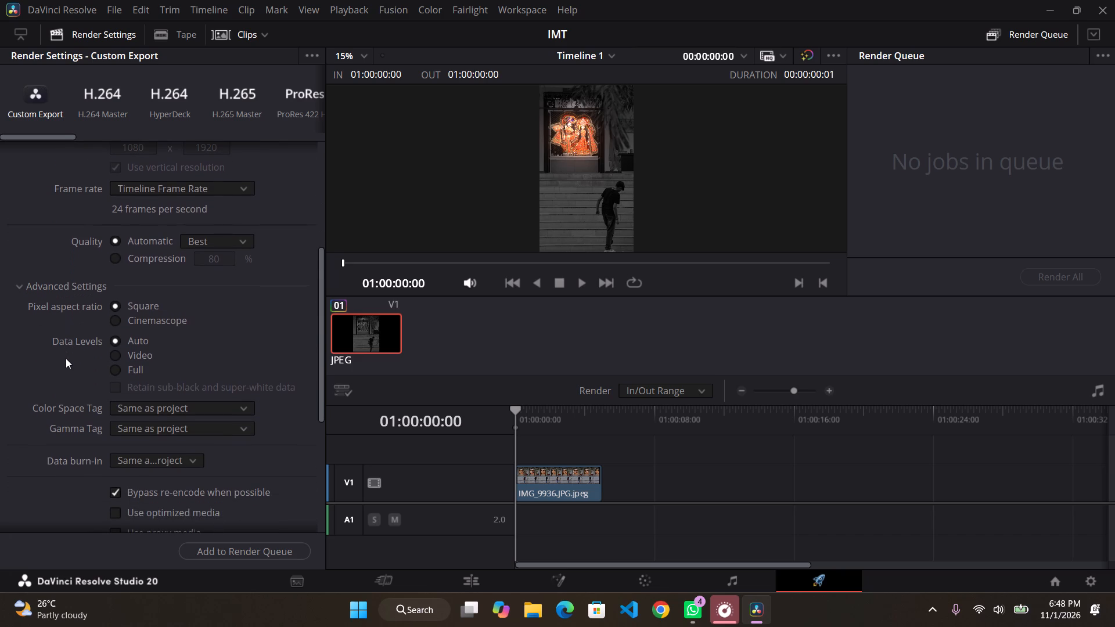
pyautogui.click(207, 243)
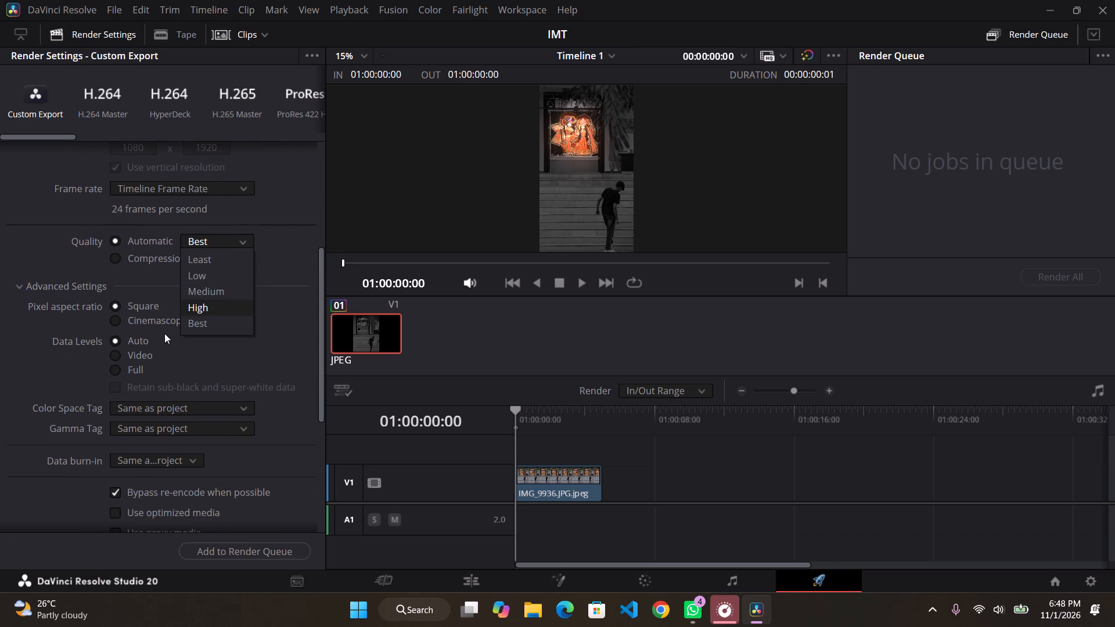
pyautogui.click(120, 297)
pyautogui.click(116, 255)
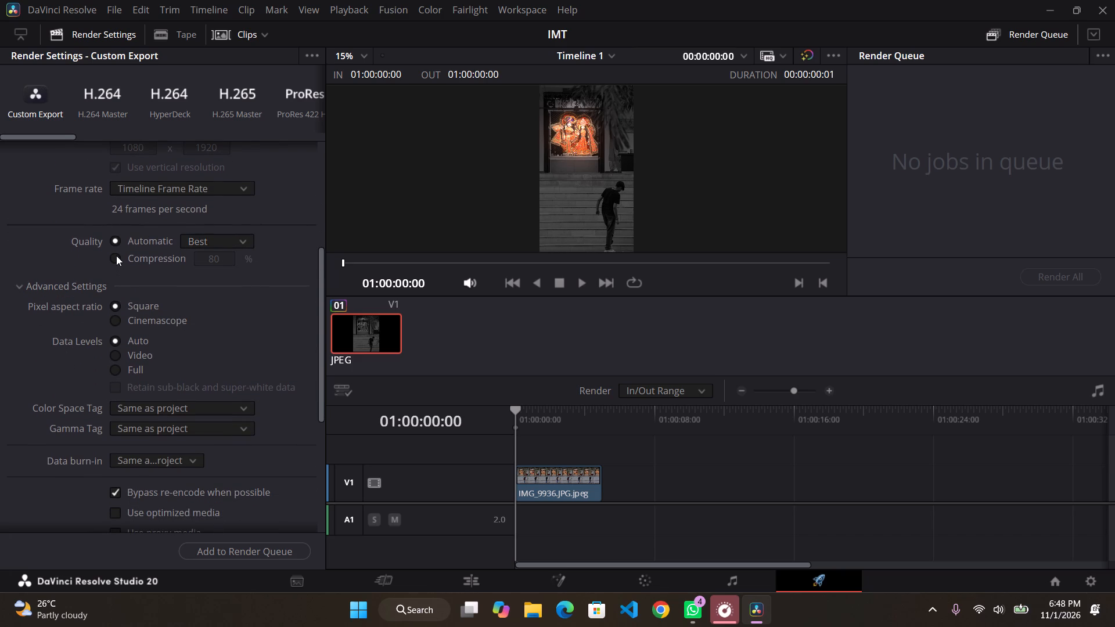
pyautogui.tripleClick(226, 260)
pyautogui.press('0')
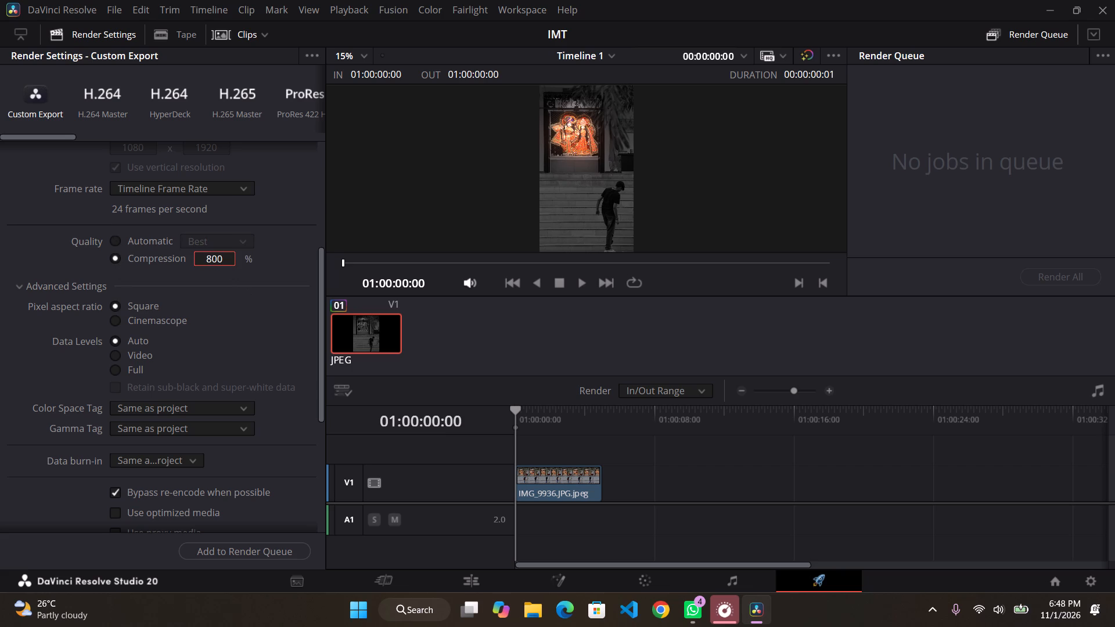
pyautogui.press('BackSpace')
pyautogui.press('BackSpace')
pyautogui.press('BackSpace')
pyautogui.press('0')
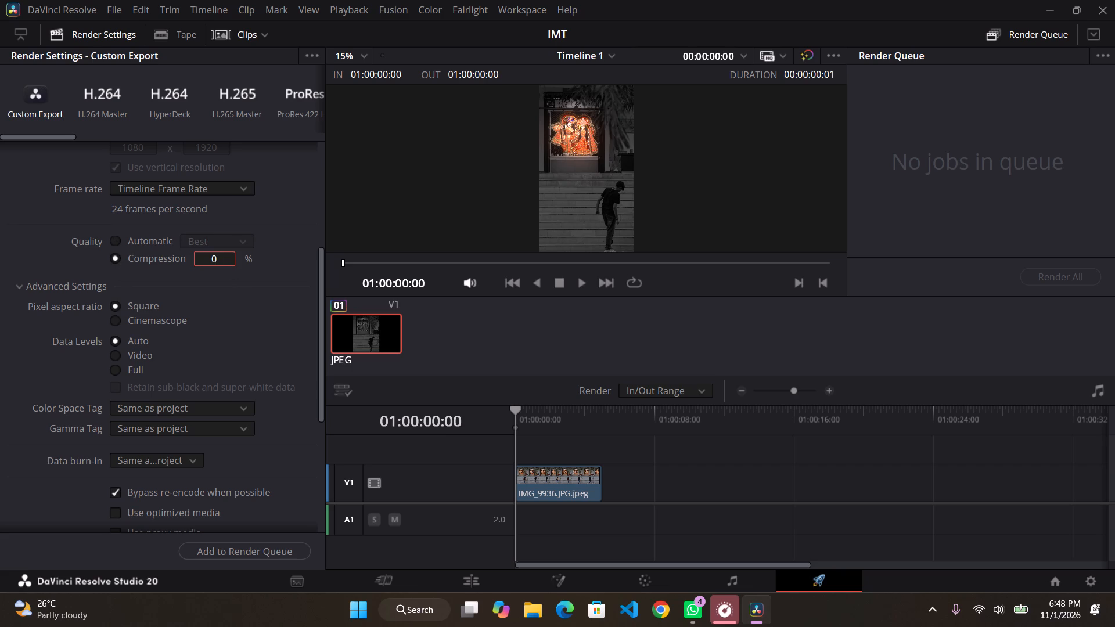
pyautogui.click(244, 286)
pyautogui.click(217, 262)
pyautogui.press('0')
pyautogui.press('Return')
# Send the single-frame JPEG job to the render queue, opening the file destination choice.
pyautogui.scroll(-1, 243, 287)
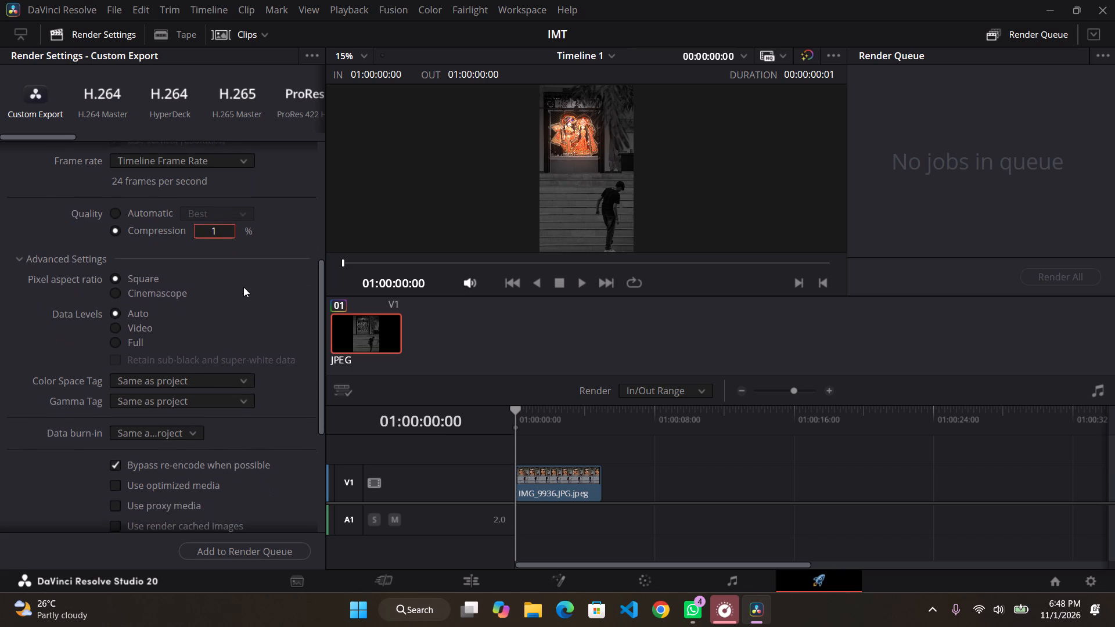
pyautogui.scroll(-1, 243, 287)
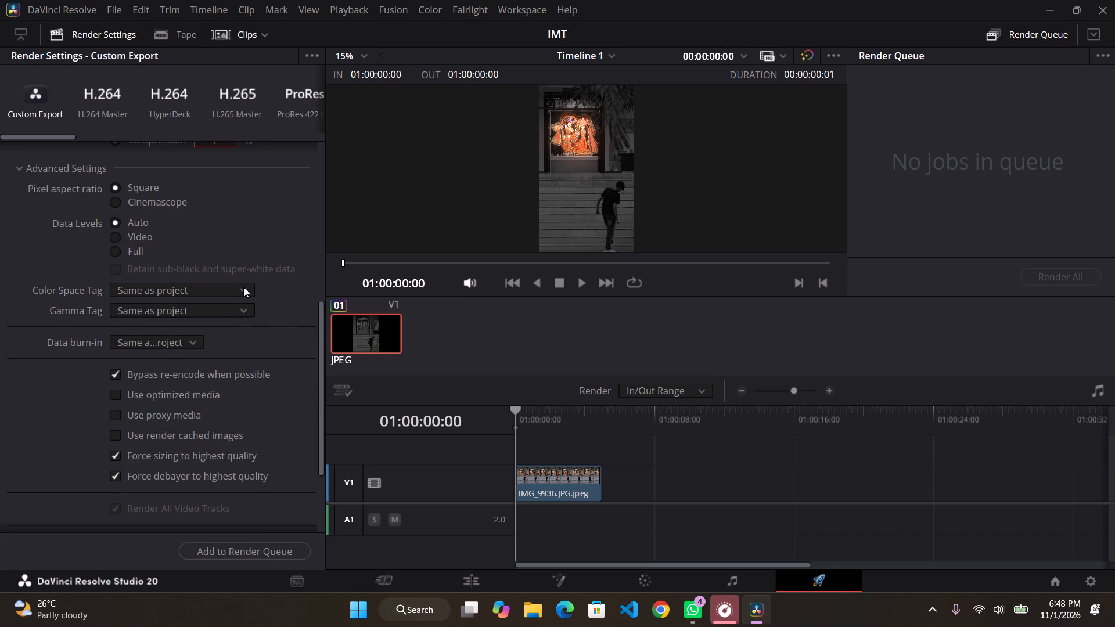
pyautogui.click(261, 553)
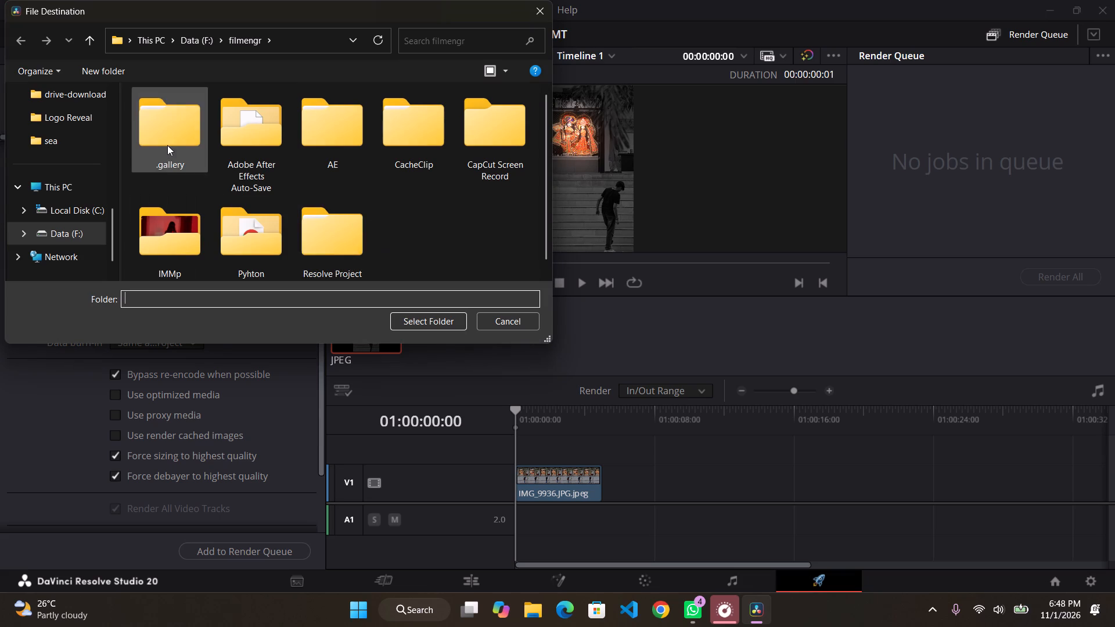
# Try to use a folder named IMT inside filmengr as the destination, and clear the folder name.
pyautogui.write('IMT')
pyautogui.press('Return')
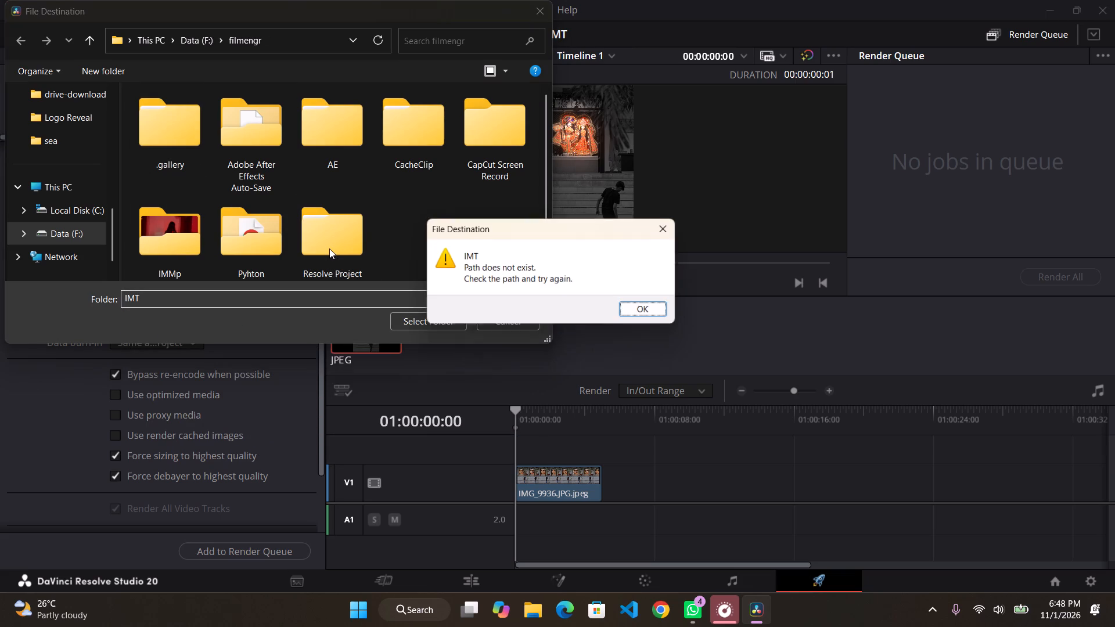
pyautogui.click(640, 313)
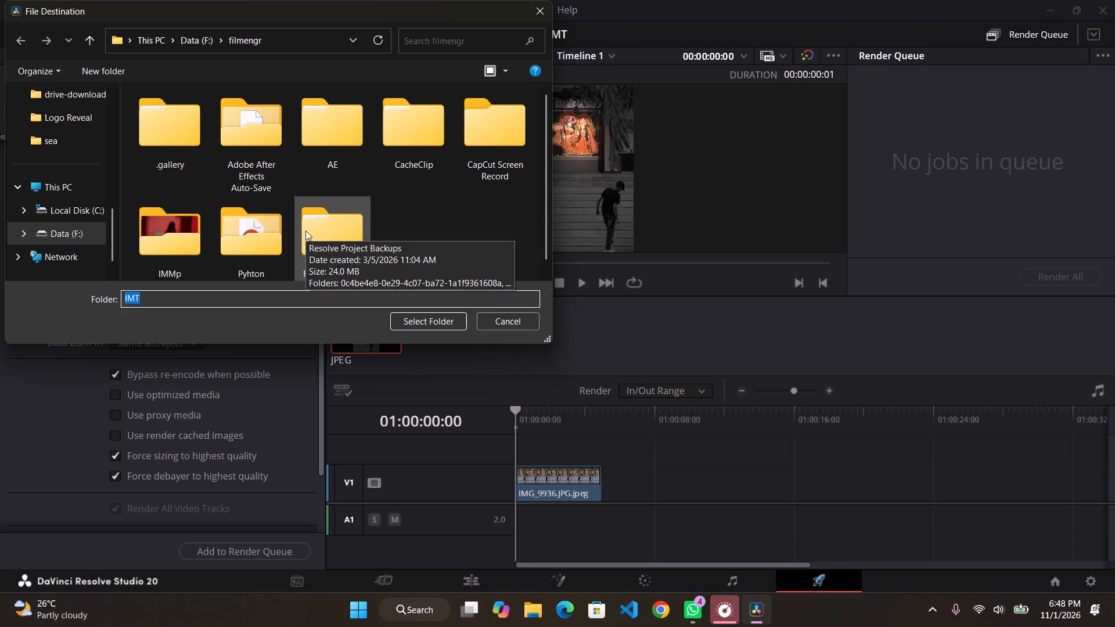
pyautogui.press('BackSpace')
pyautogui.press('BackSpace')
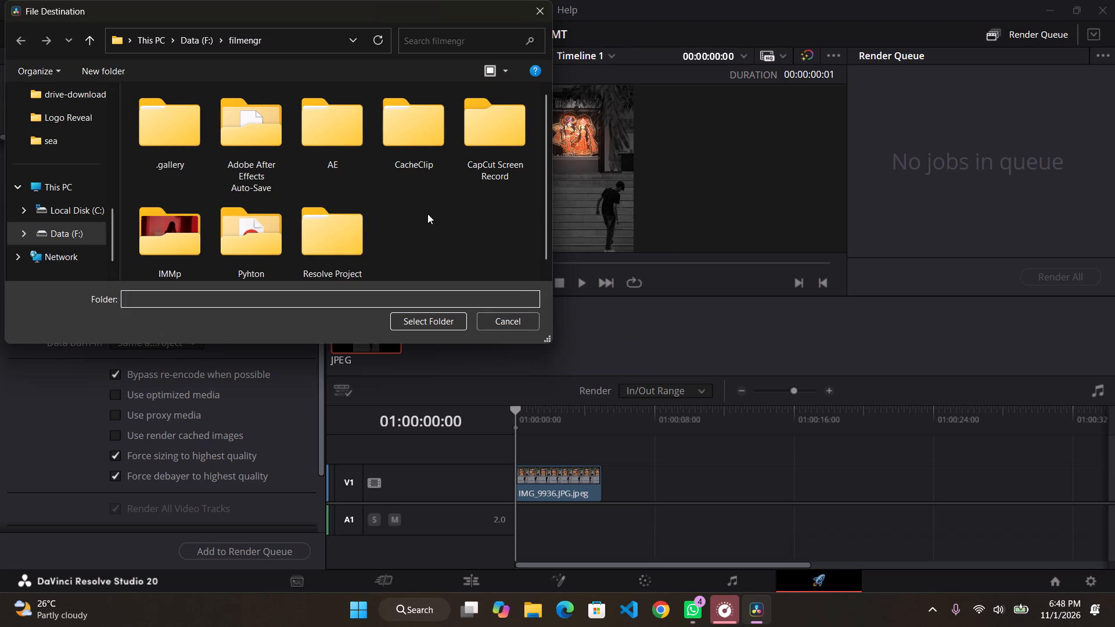
# Open the Downloads folder as the render destination.
pyautogui.click(427, 214)
pyautogui.scroll(3, 80, 136)
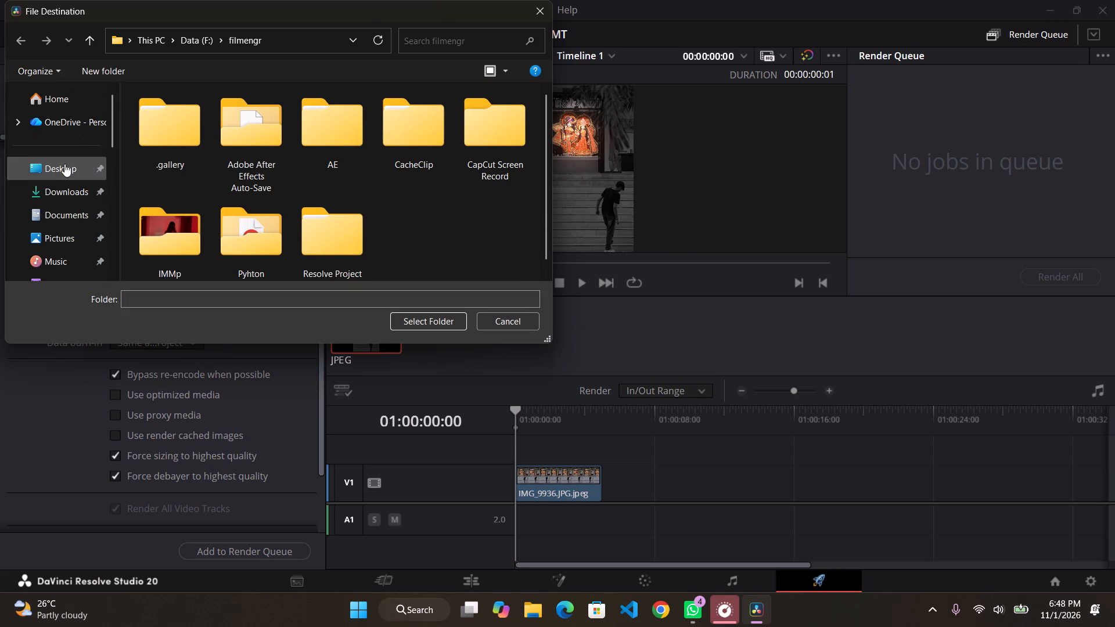
pyautogui.click(67, 191)
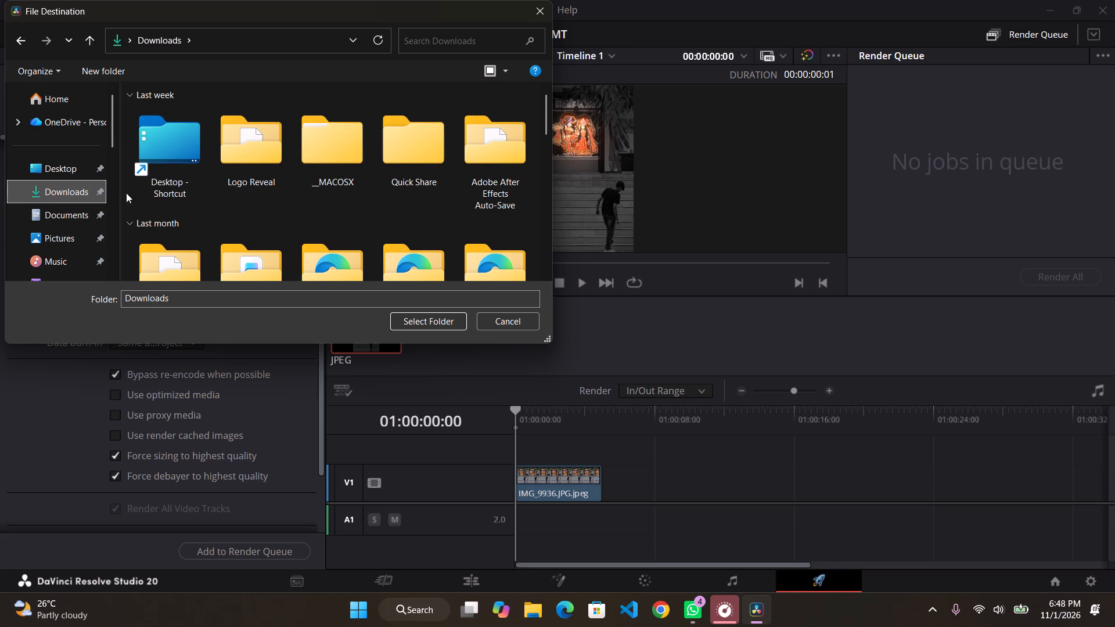
# Confirm Downloads as the render destination so the single-frame JPEG job is added to the render queue.
pyautogui.click(451, 327)
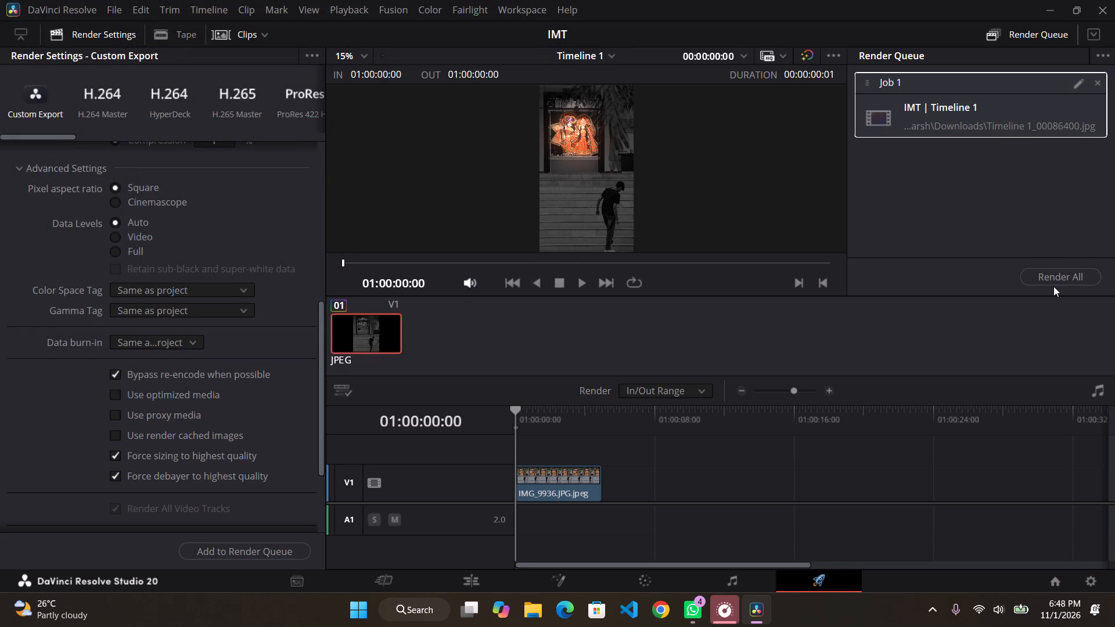
# Start rendering all jobs in the render queue to output the Timeline 1 JPEG still.
pyautogui.click(1053, 268)
pyautogui.click(1049, 272)
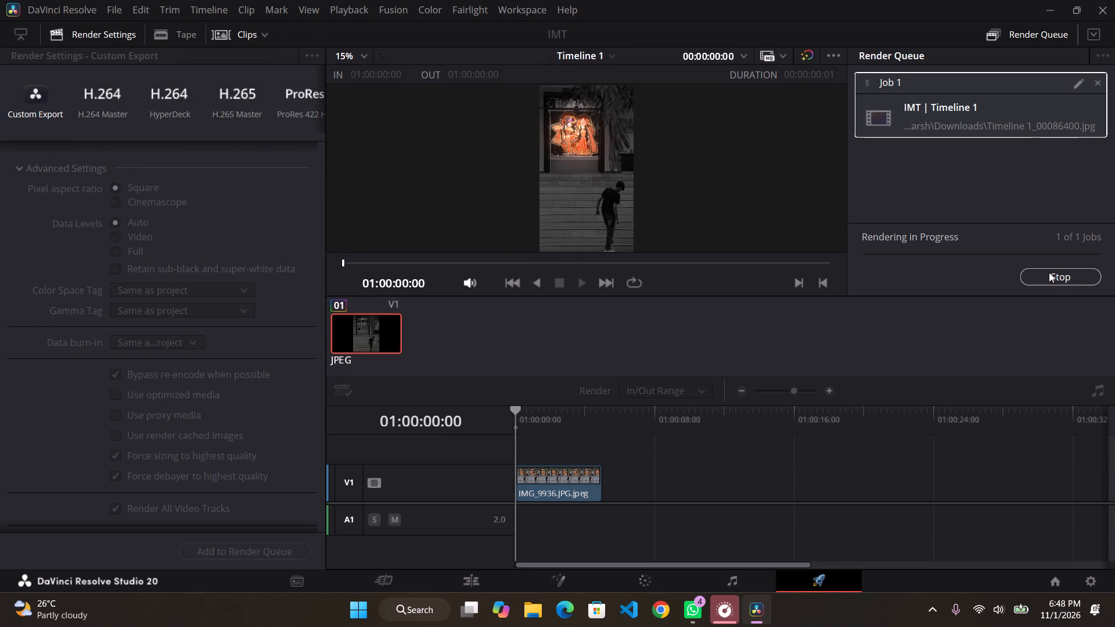
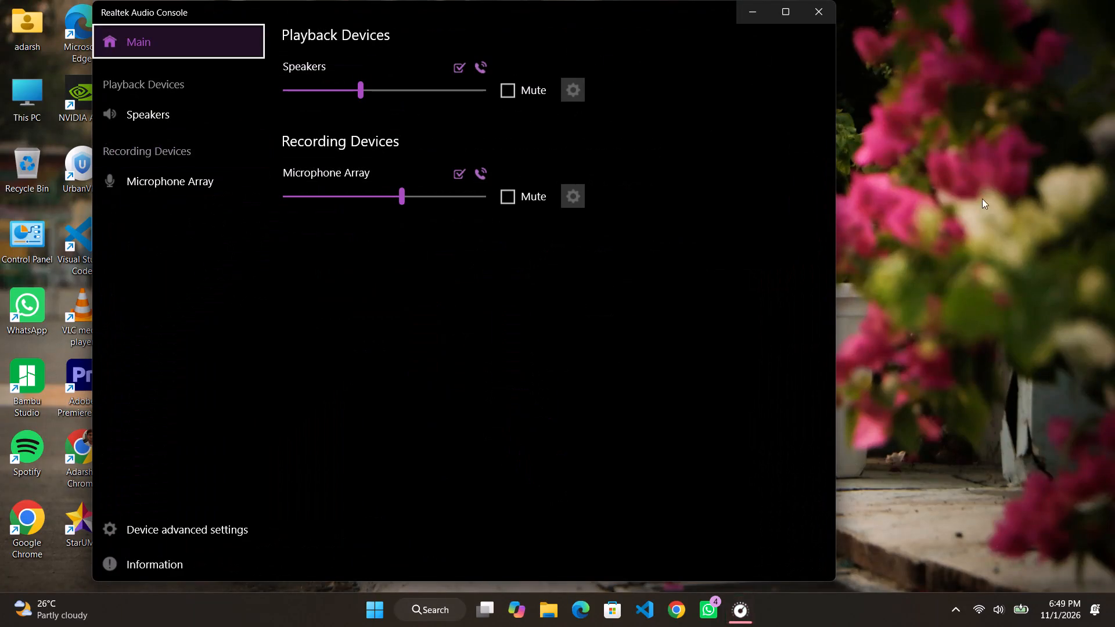
# Close the Realtek Audio Console window.
pyautogui.click(828, 19)
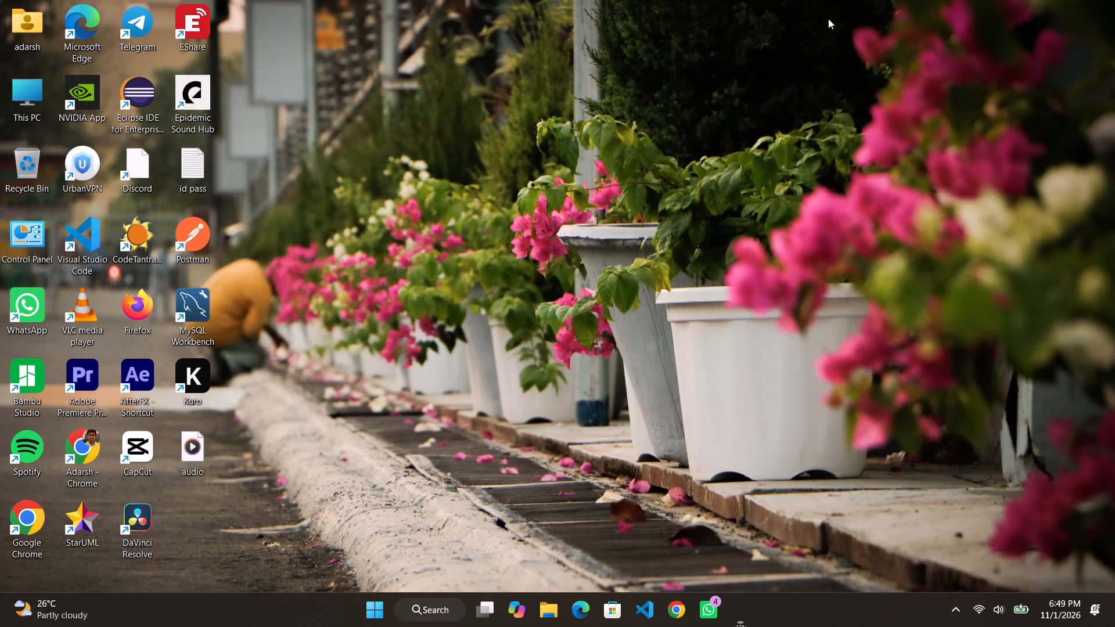